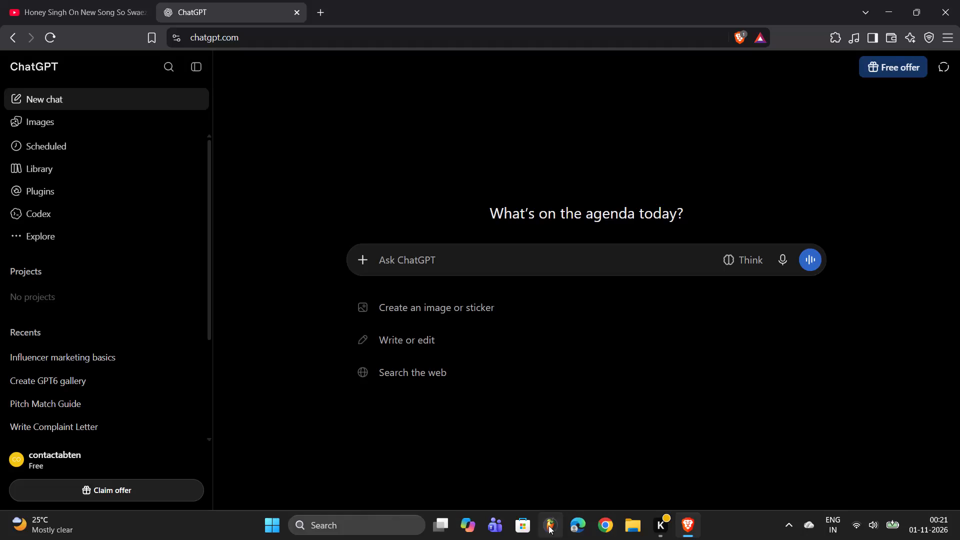
Launch FL Studio and open the recent project out of controlll.flp.
left_click(557, 525)
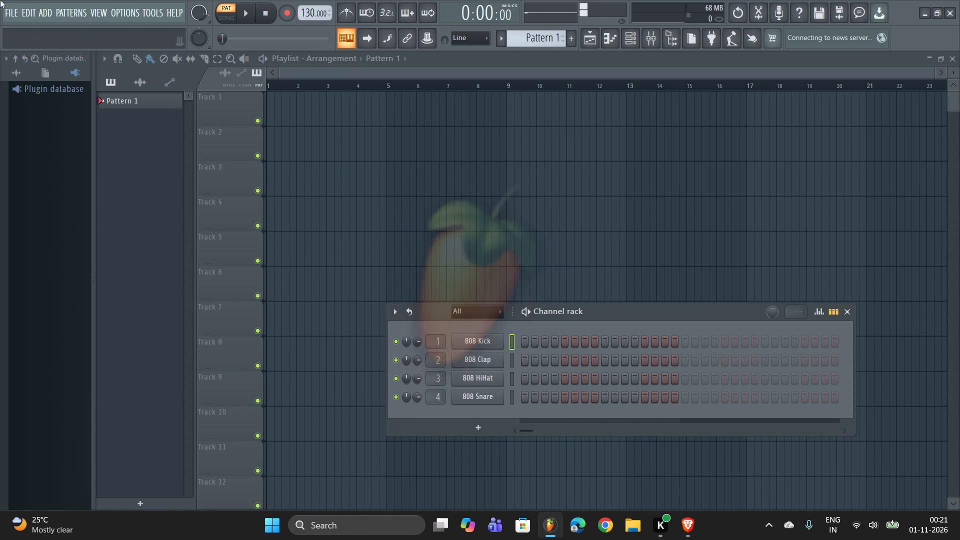
left_click(7, 12)
left_click(60, 137)
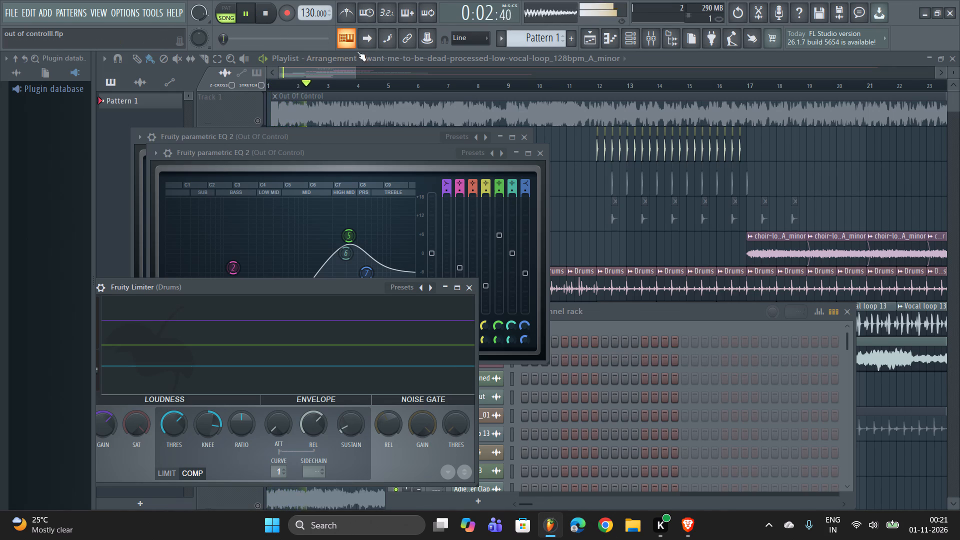
left_click_drag(355, 74, 530, 106)
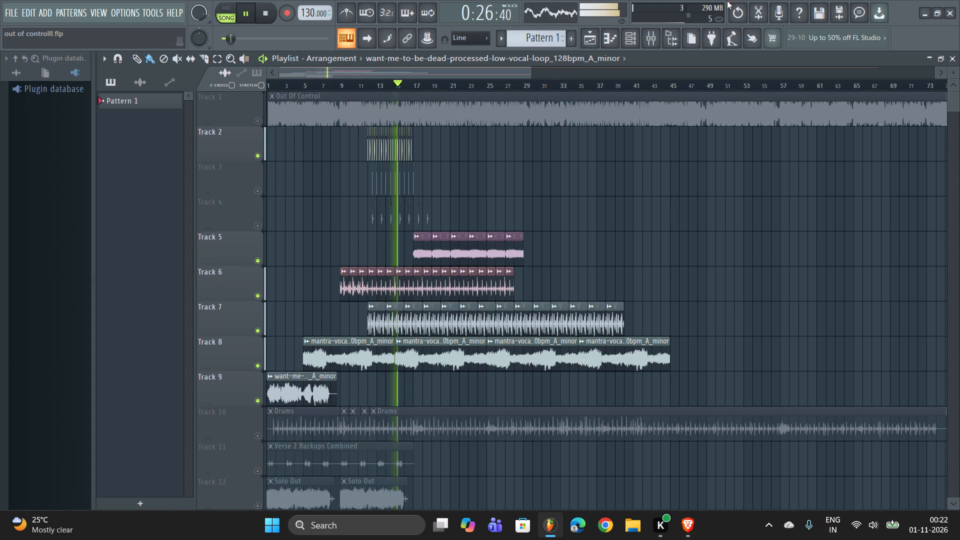
left_click_drag(532, 75, 385, 86)
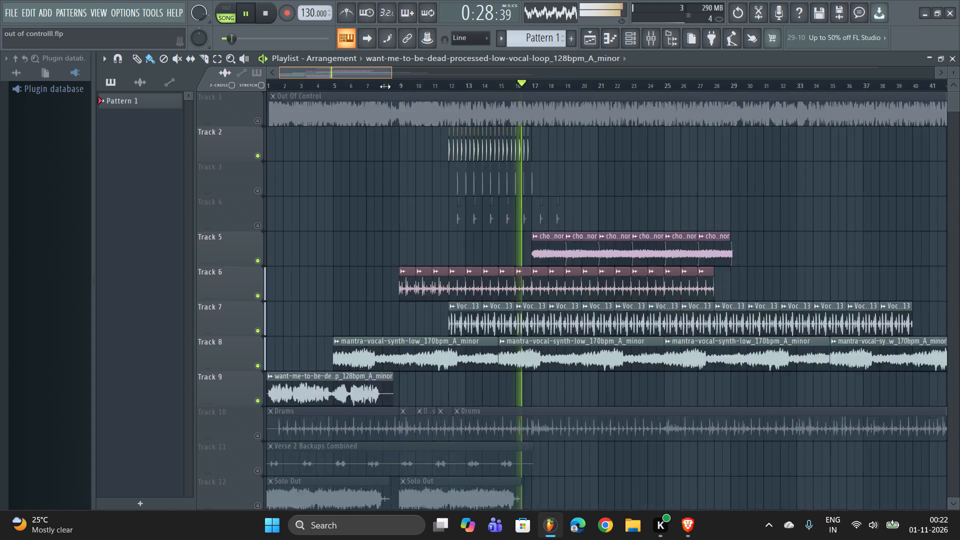
left_click_drag(385, 86, 356, 84)
left_click_drag(337, 72, 363, 72)
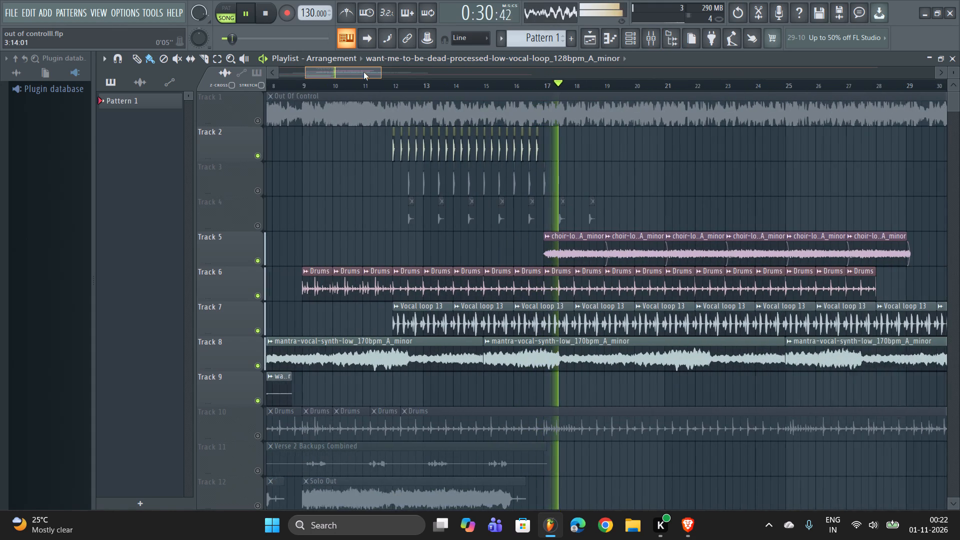
left_click_drag(363, 72, 366, 72)
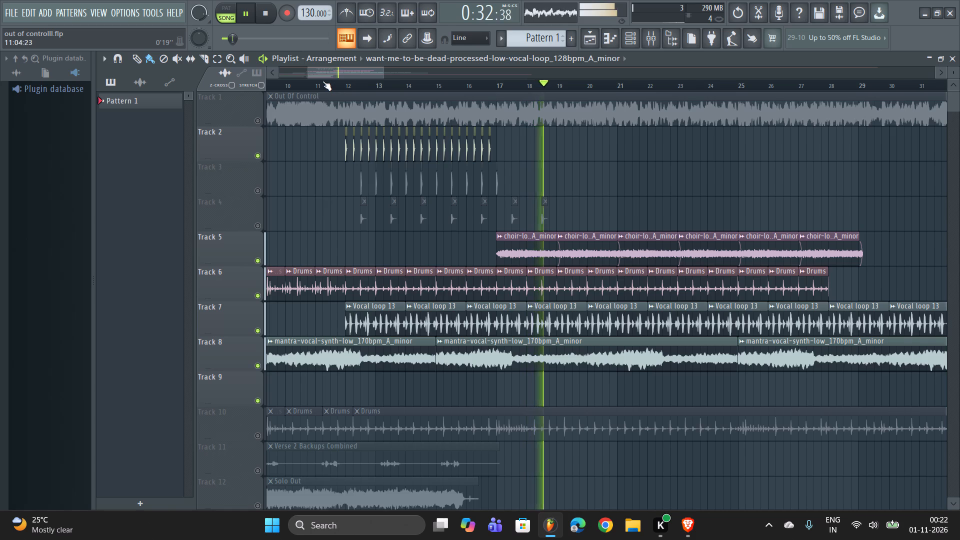
left_click(322, 81)
key("space")
Open the Drums clip's channel settings and play the song while checking its track in the mixer.
double_click(410, 286)
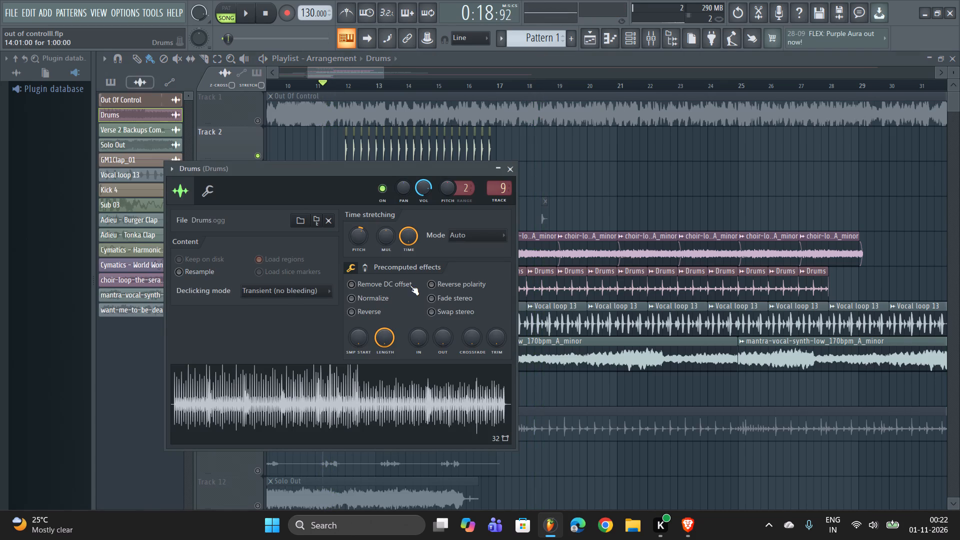
left_click(651, 37)
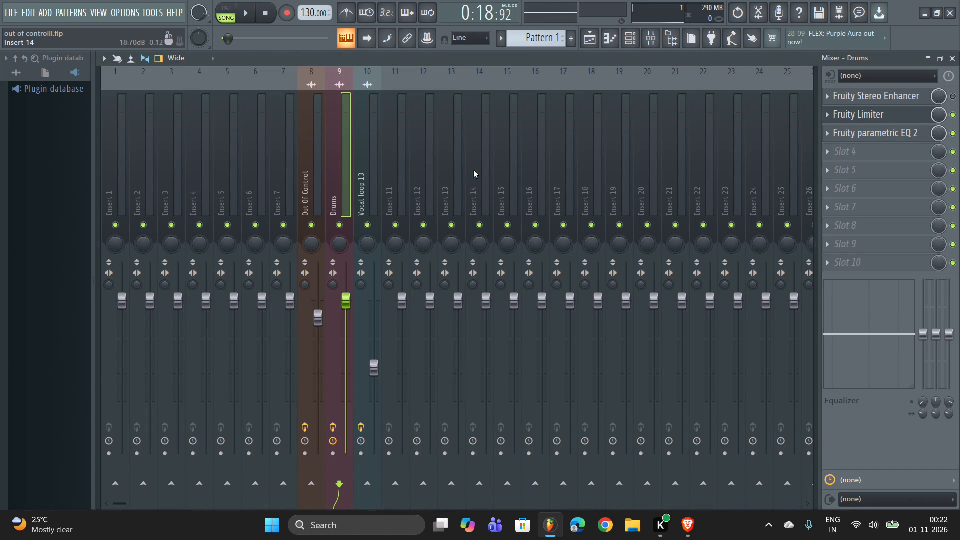
key("space")
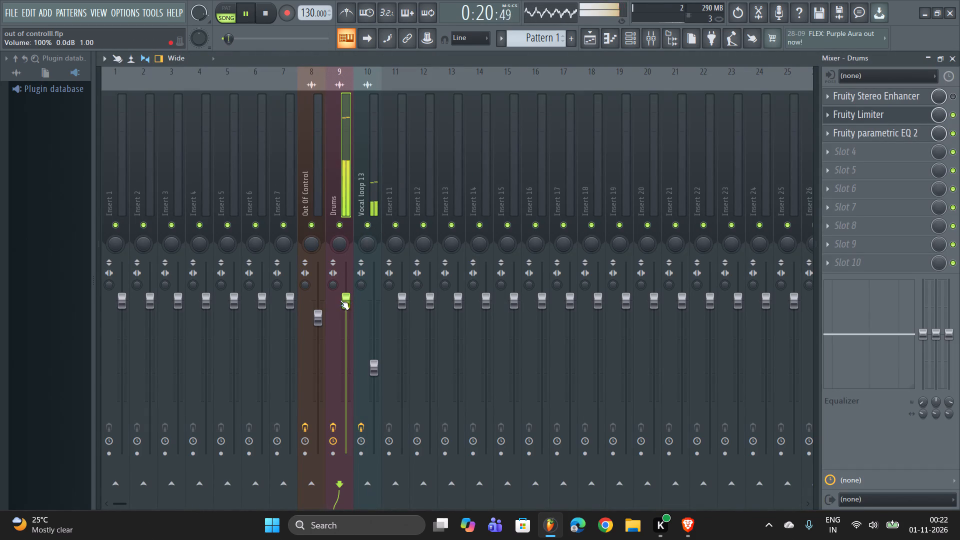
scroll(380, 166, "up", 3)
key("space")
Solo the Vocal loop 13 mixer track and listen to it, returning to the playlist.
right_click(371, 221)
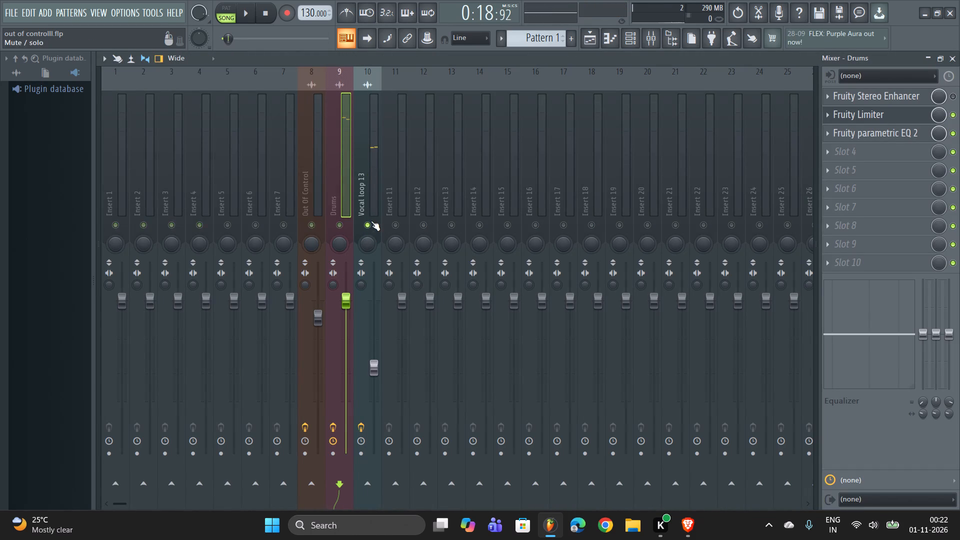
key("space")
left_click(950, 61)
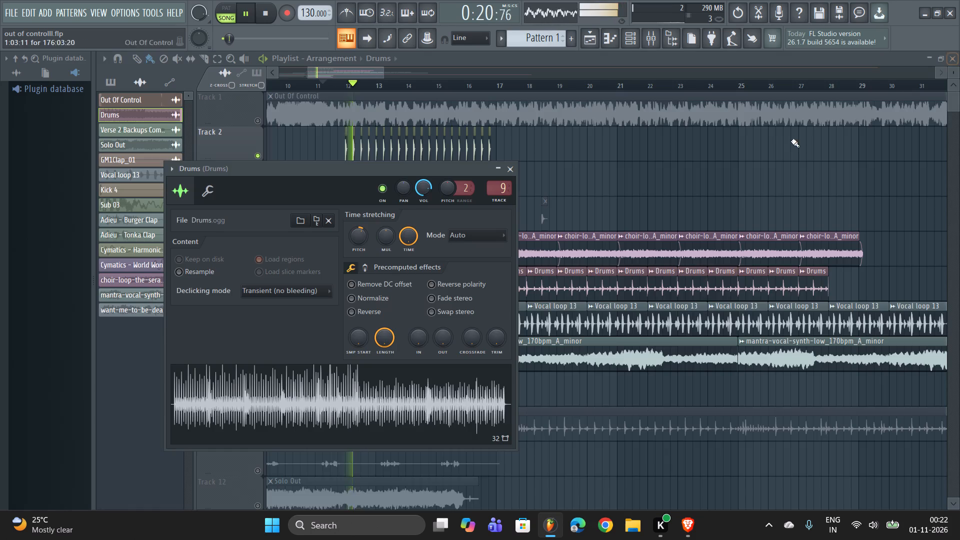
Open the mantra-vocal-synth clip on Track 8 and route its channel to mixer Insert 7.
left_click_drag(339, 71, 318, 73)
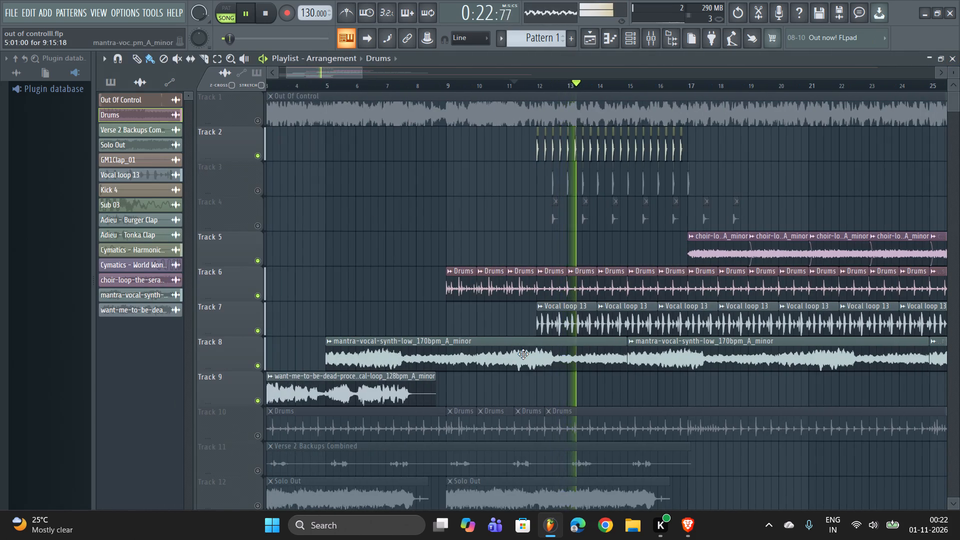
double_click(523, 354)
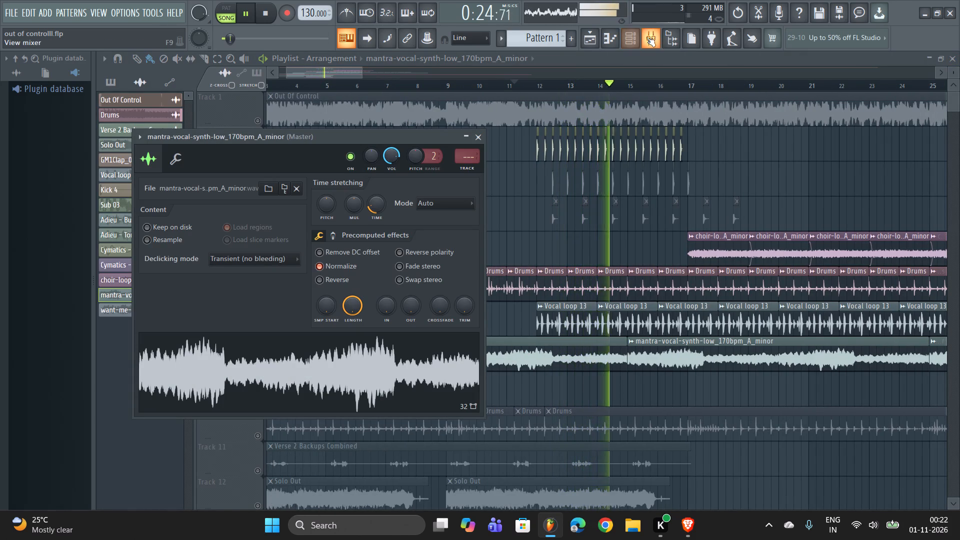
left_click(647, 37)
left_click(397, 176)
scroll(397, 176, "up", 5)
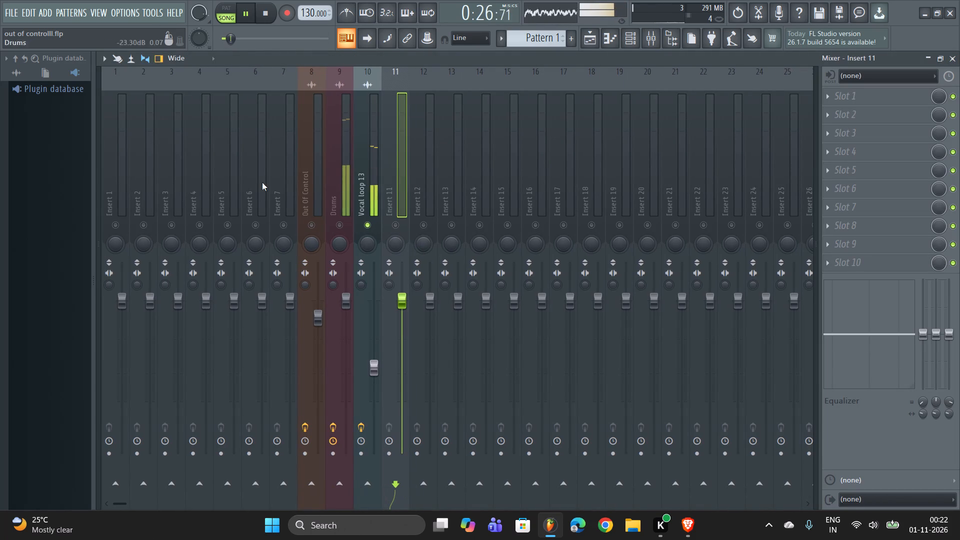
left_click(310, 182)
left_click(299, 182)
left_click(284, 182)
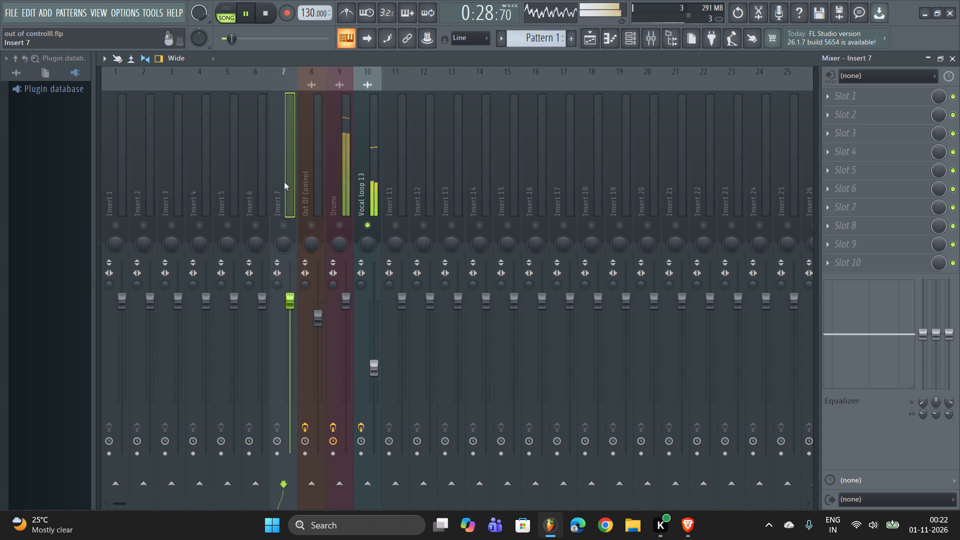
right_click(284, 182)
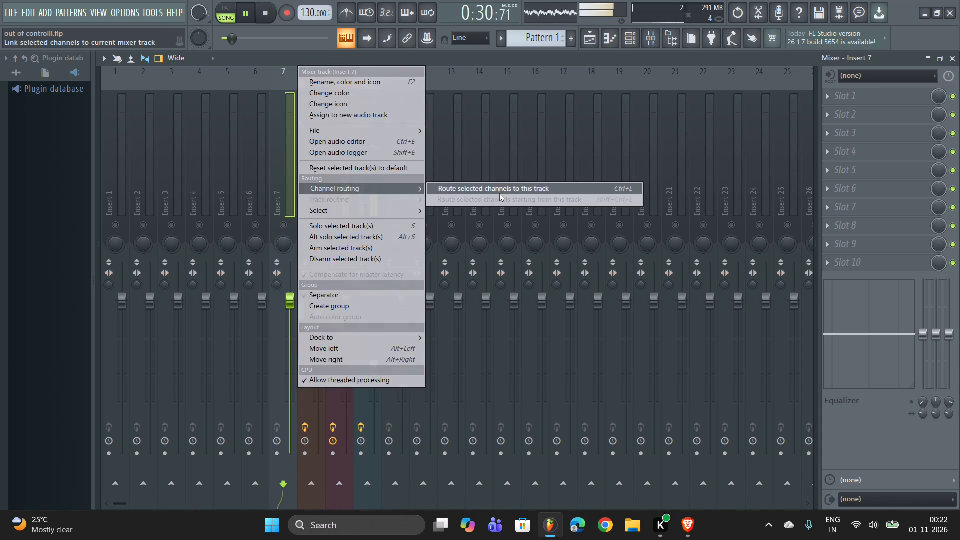
left_click(502, 193)
Restart playback, unmute the mantra-vocal-synth mixer track and lower its fader to about midway between the Out Of Control and Vocal loop 13 faders.
key("space")
key("space")
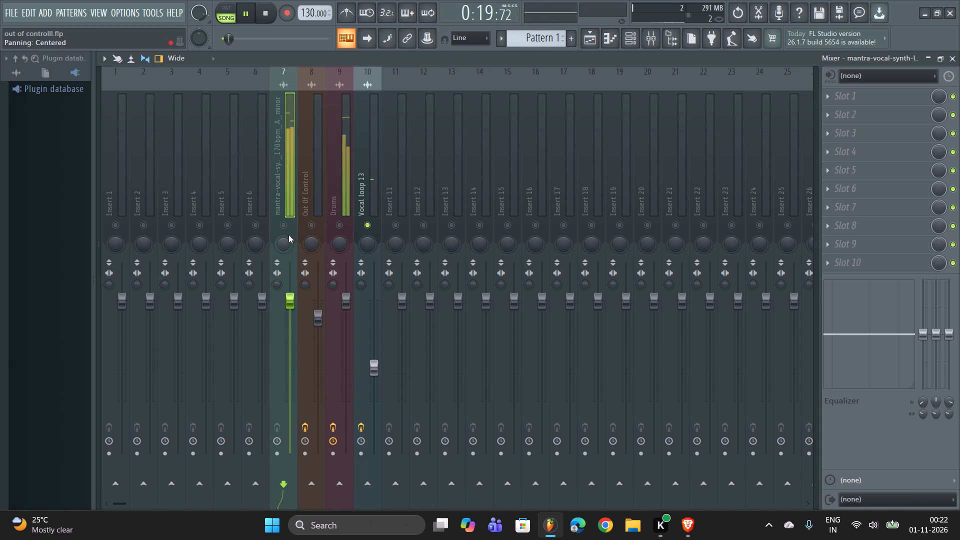
left_click(284, 225)
left_click_drag(289, 301, 294, 433)
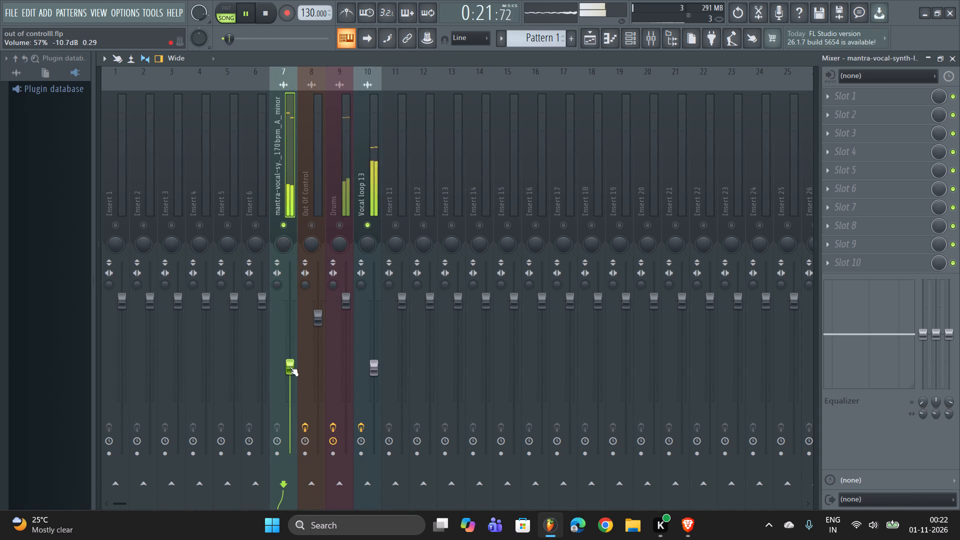
left_click_drag(289, 366, 290, 320)
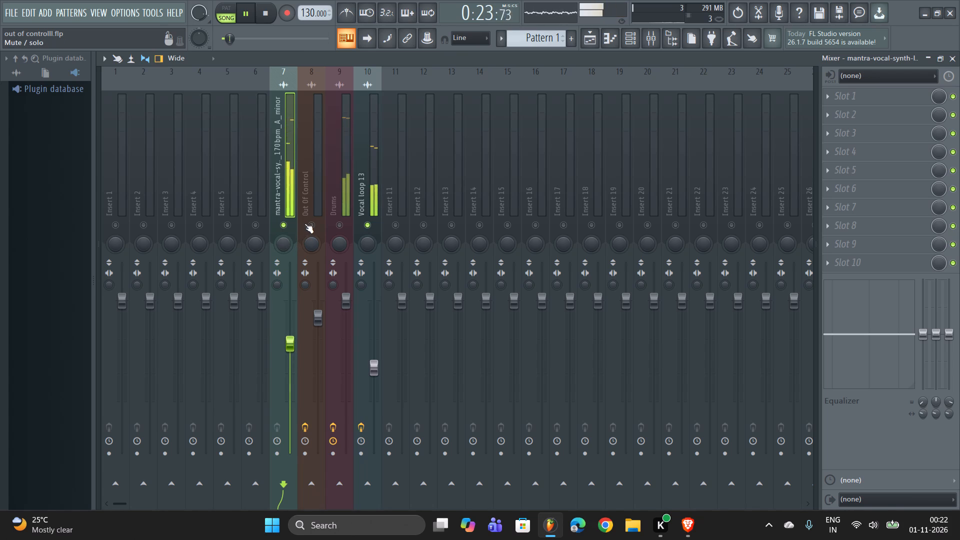
Clear the solo so all mixer tracks are active, and return to the playlist.
double_click(310, 223)
right_click(310, 223)
right_click(310, 223)
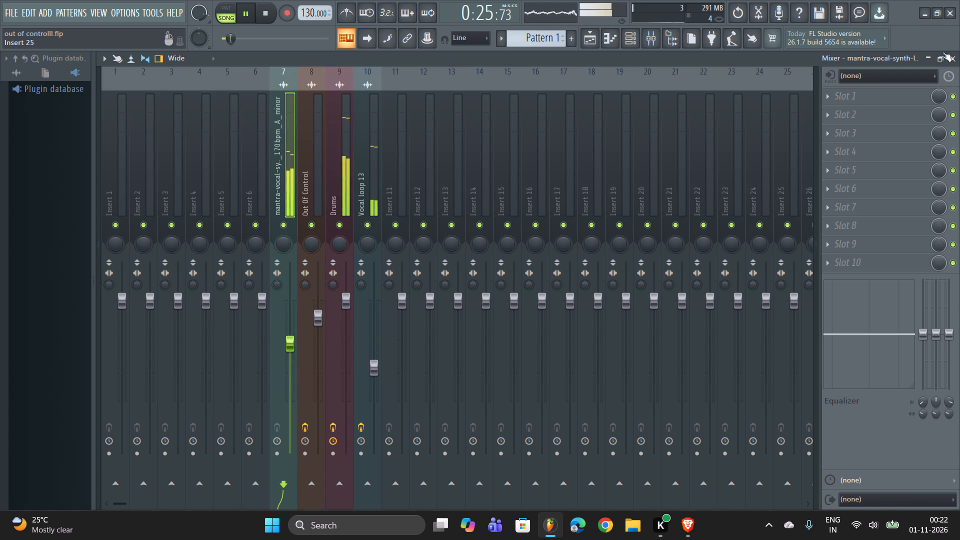
left_click(950, 57)
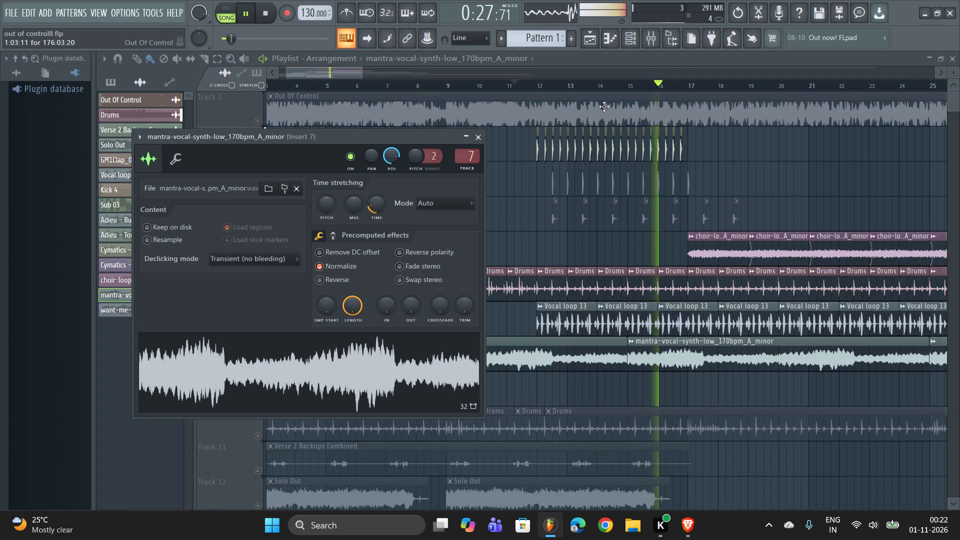
With the Track 2 kick clip's channel opened, mute the Drums, Vocal loop 13 and Out Of Control mixer tracks during playback.
key("space")
left_click(586, 145)
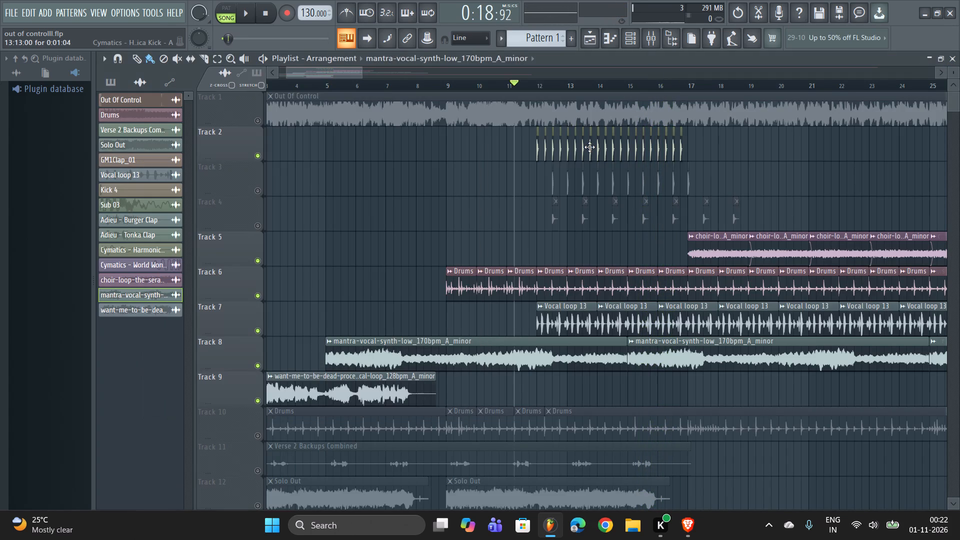
double_click(590, 147)
key("space")
left_click(651, 37)
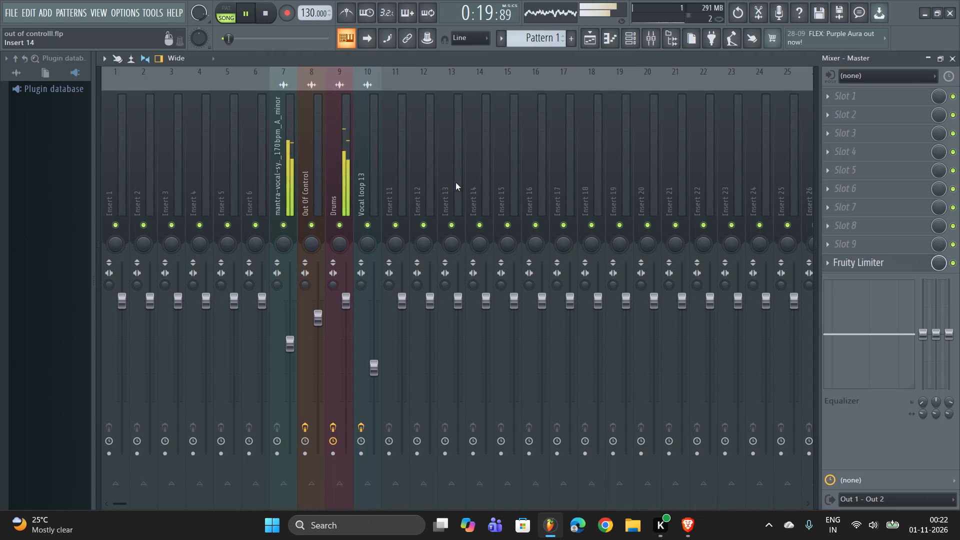
left_click(343, 228)
left_click(376, 227)
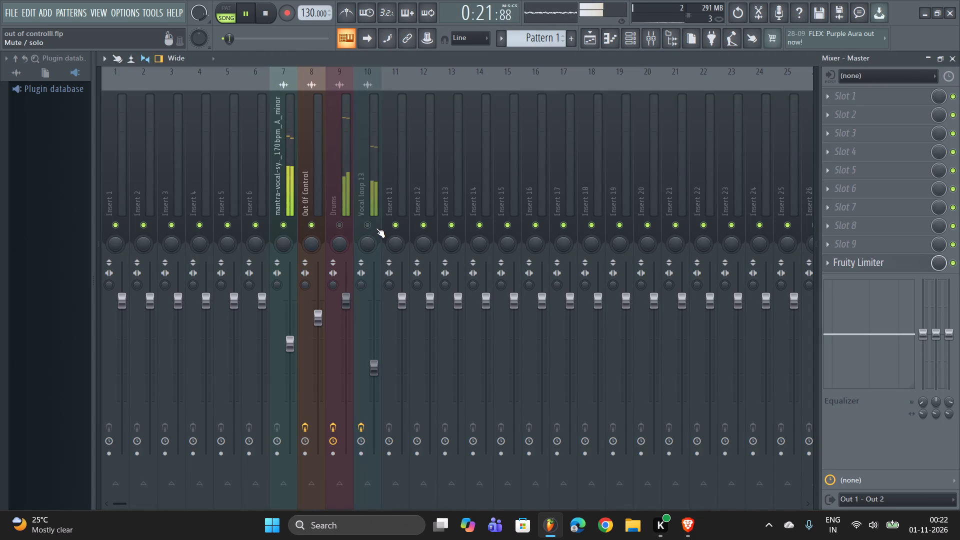
left_click(306, 221)
Route the Cymatics Harmonica Kick channel to mixer Insert 6 and restart playback to hear it.
left_click(247, 190)
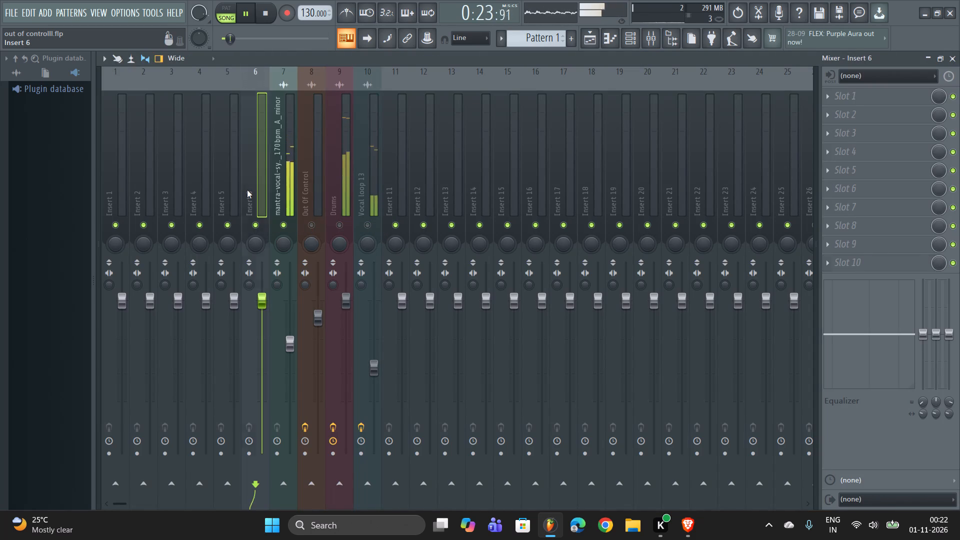
right_click(247, 190)
left_click(446, 193)
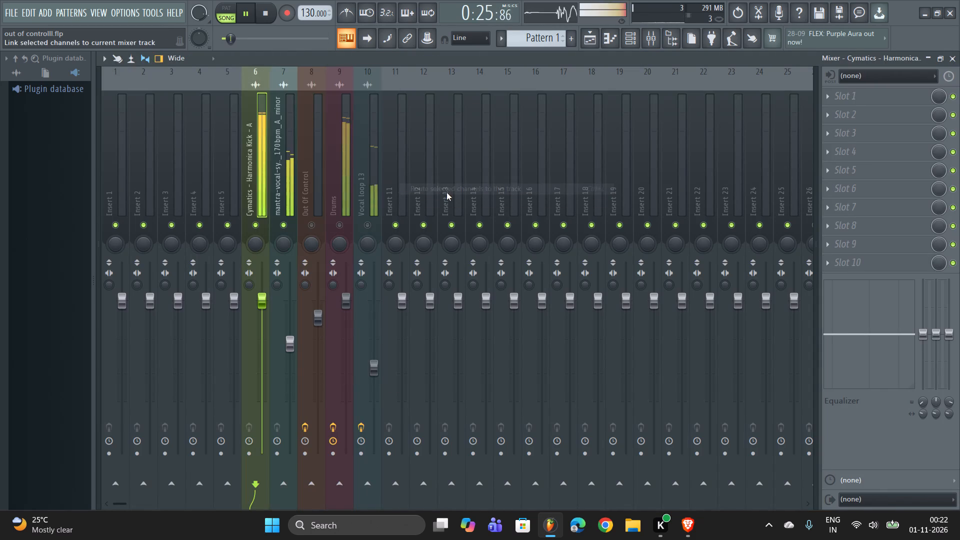
key("space")
key("space")
scroll(258, 189, "up", 1)
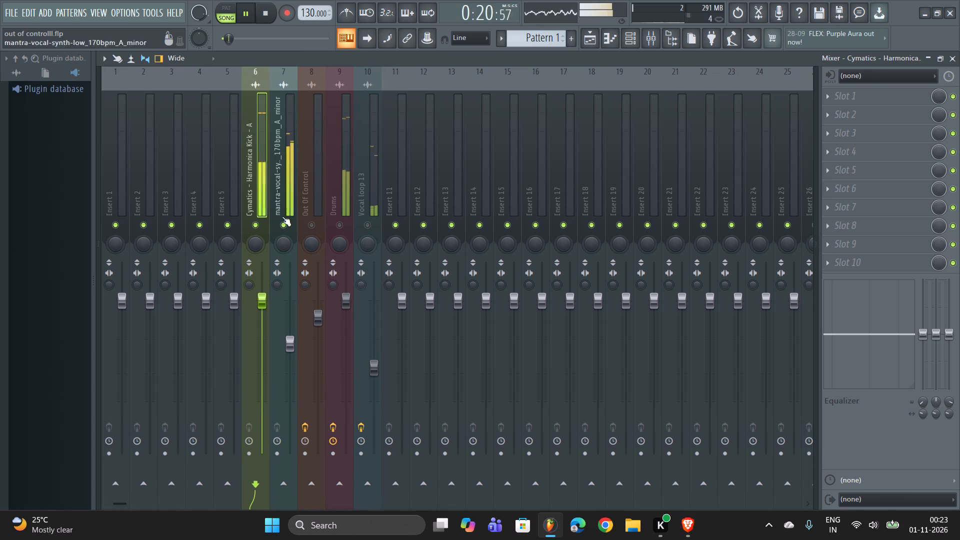
Reactivate all muted mixer tracks and return to the playlist.
right_click(284, 217)
right_click(284, 217)
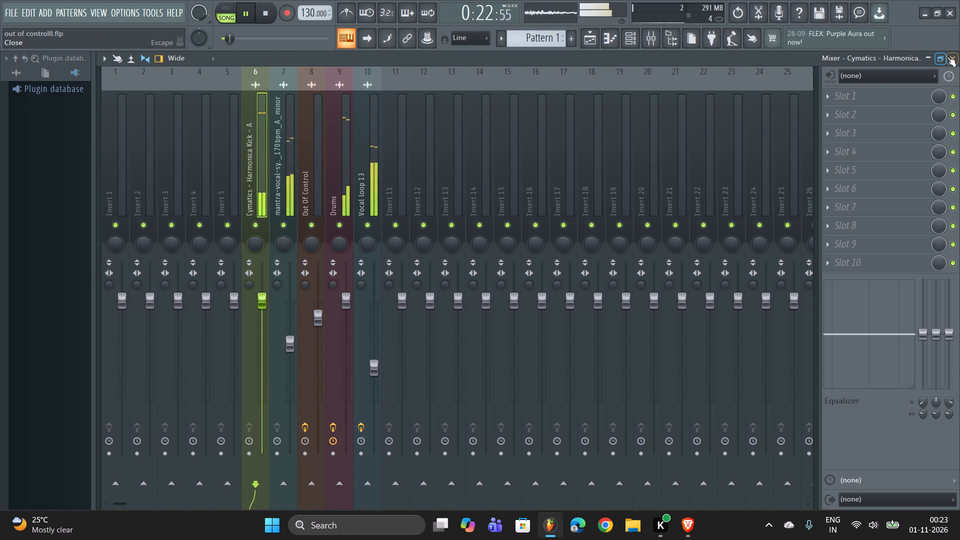
left_click(949, 58)
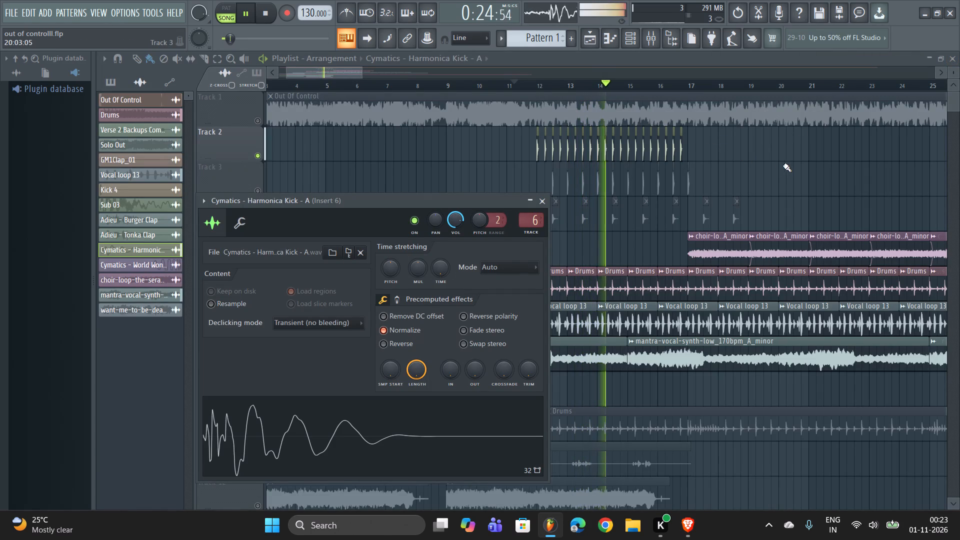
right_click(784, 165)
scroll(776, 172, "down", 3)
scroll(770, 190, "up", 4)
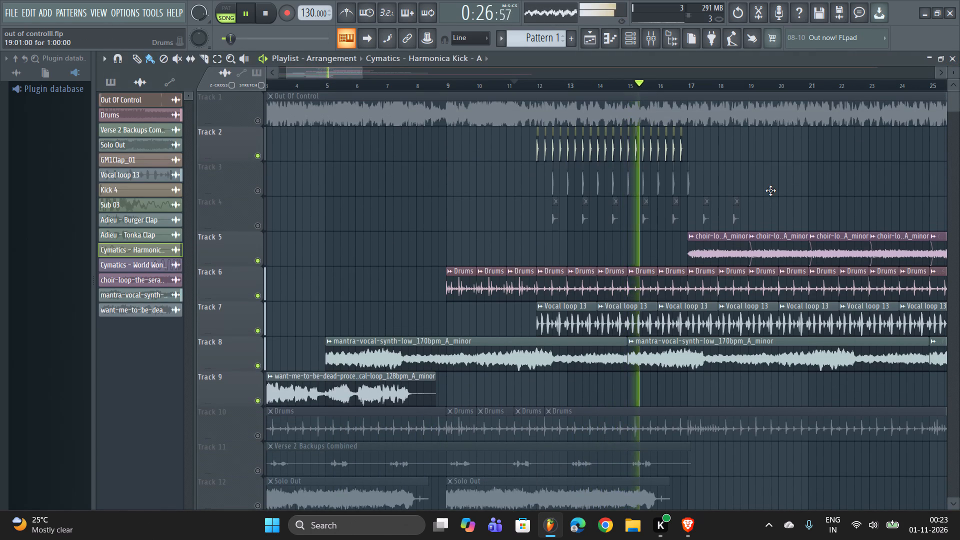
Unmute Track 3 and restart playback to hear its clap clips with the other tracks.
left_click(257, 189)
key("space")
key("space")
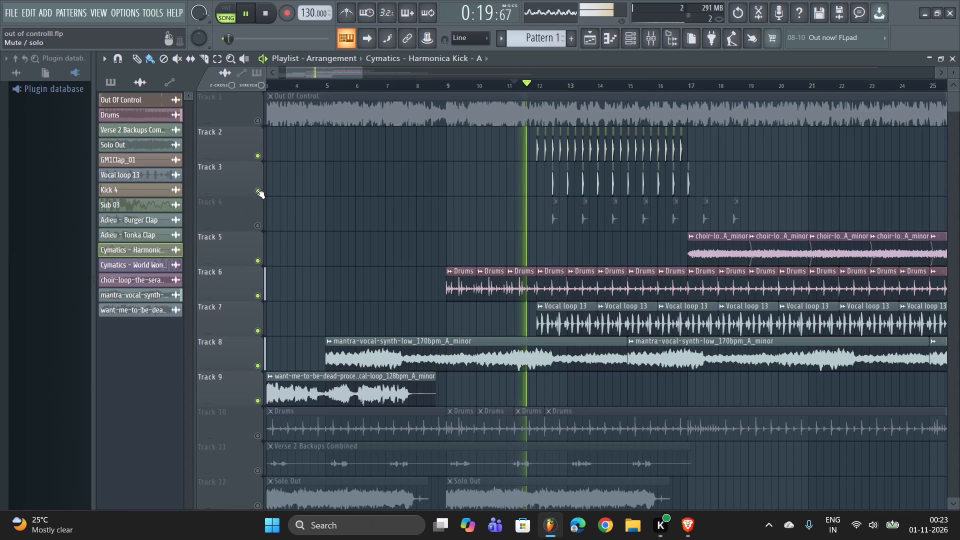
scroll(277, 201, "down", 4)
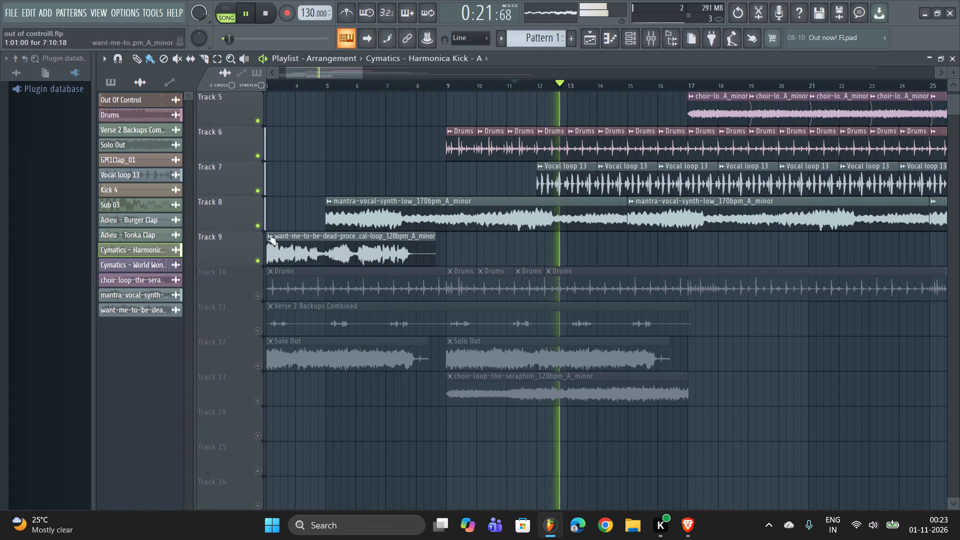
scroll(315, 218, "up", 3)
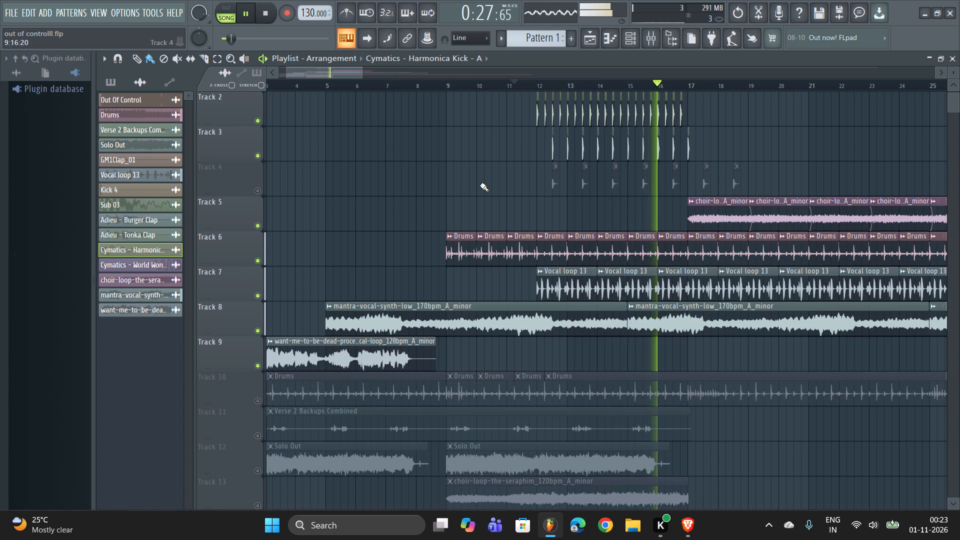
key("space")
key("space")
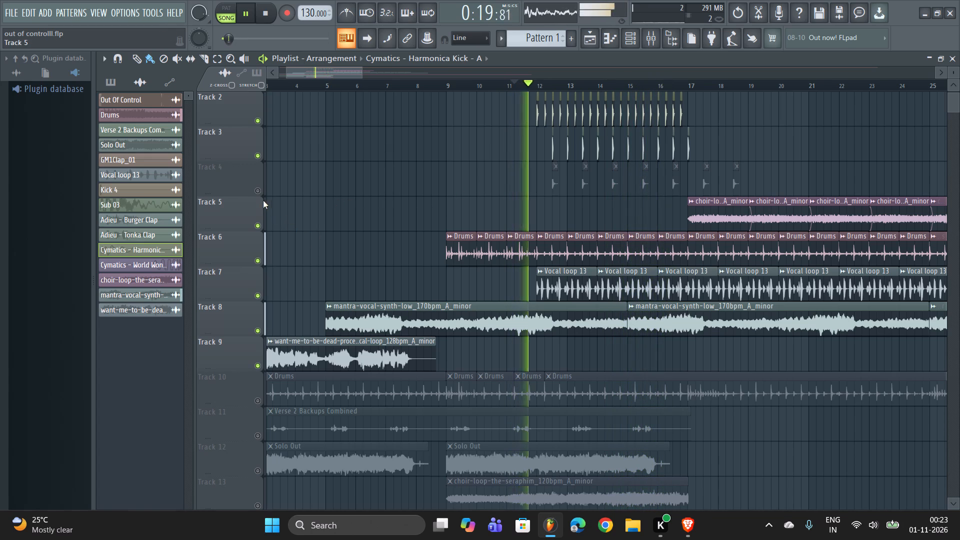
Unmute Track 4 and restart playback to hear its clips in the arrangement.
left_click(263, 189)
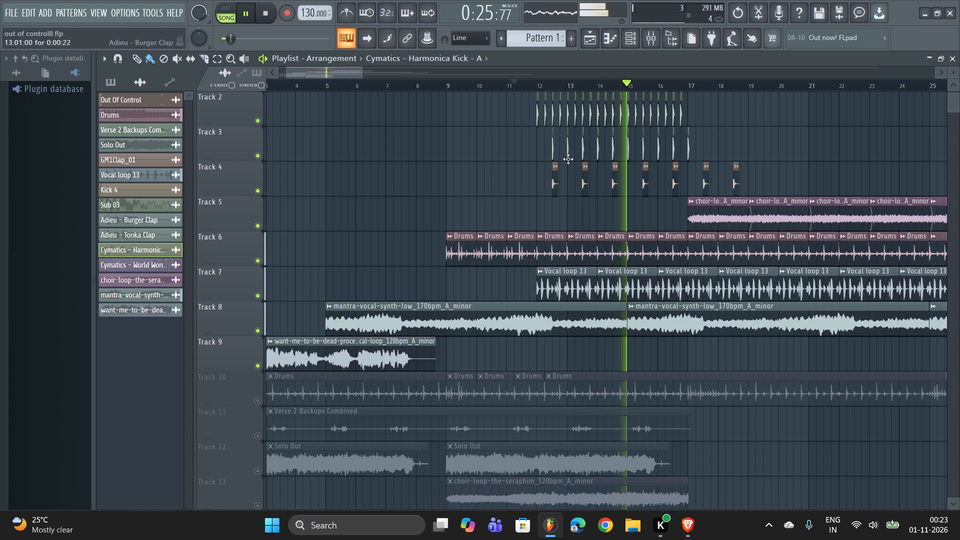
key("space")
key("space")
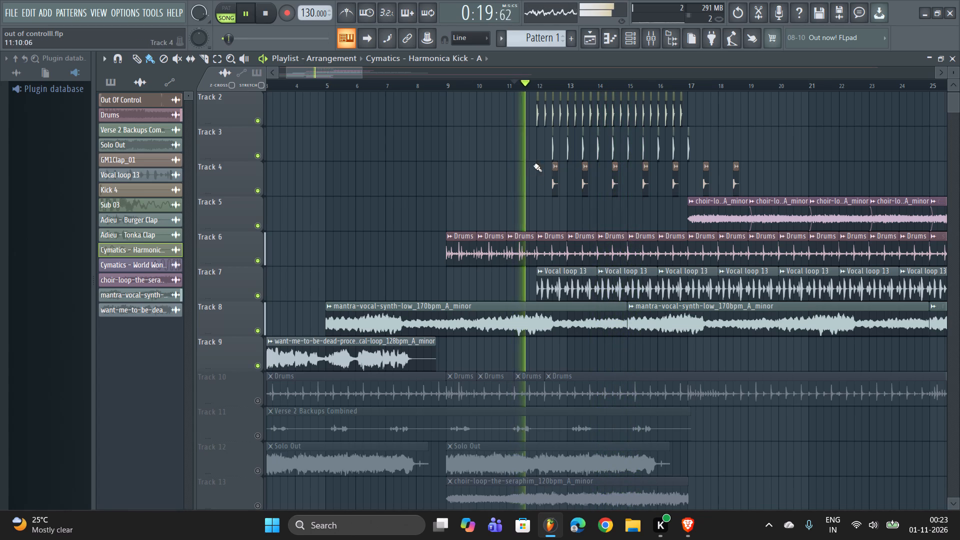
Delete the Adieu - Burger Clap clips on Track 3 at the start of bars 13, 14, 15 and 16.
right_click_drag(571, 155, 565, 142)
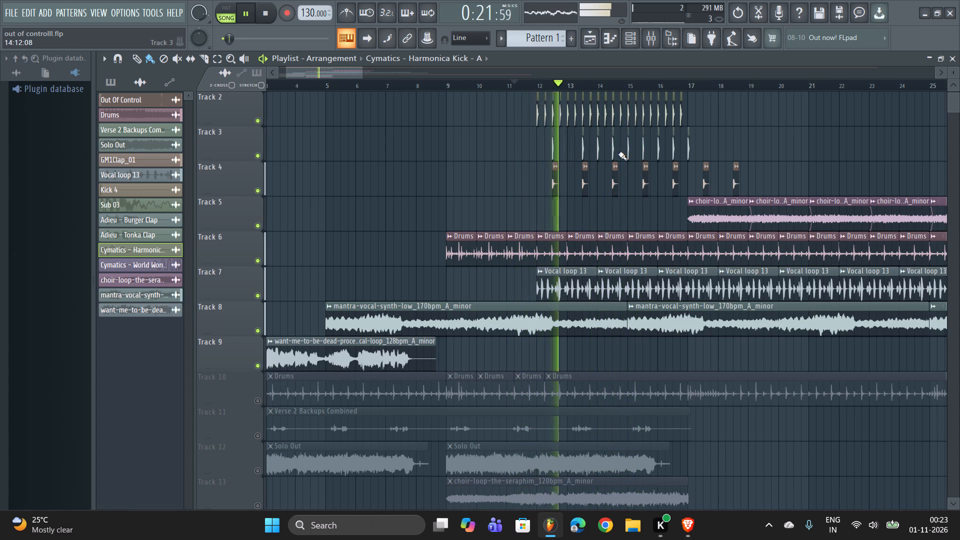
right_click(599, 148)
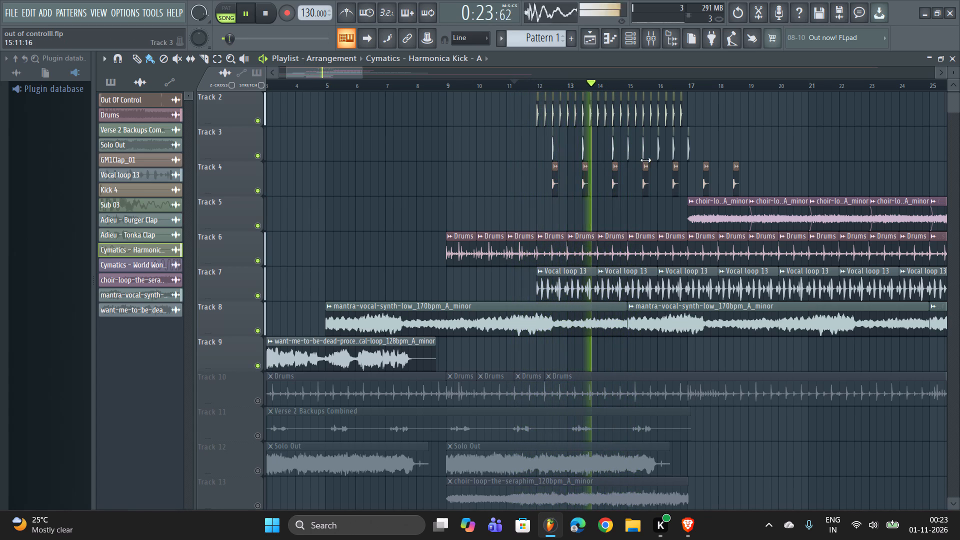
right_click_drag(635, 152, 625, 153)
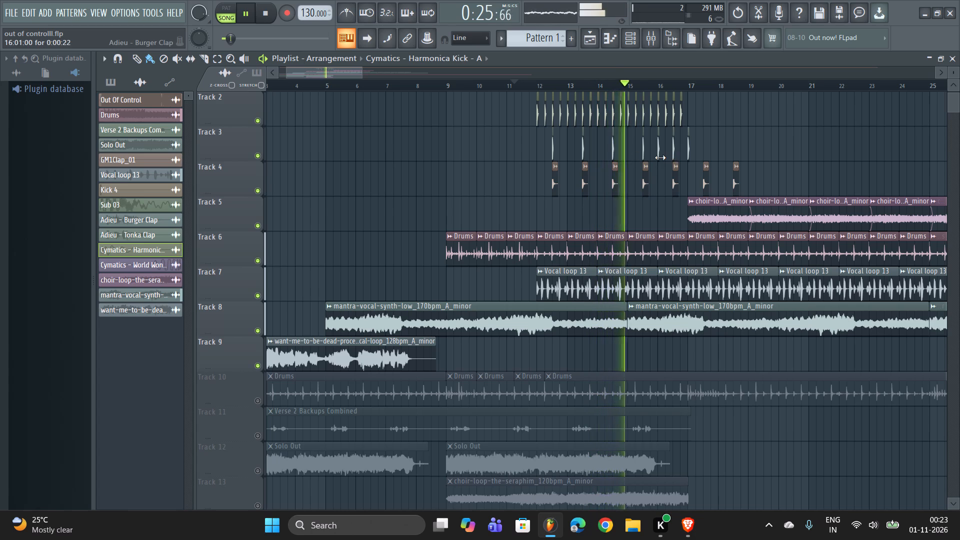
right_click_drag(661, 157, 656, 157)
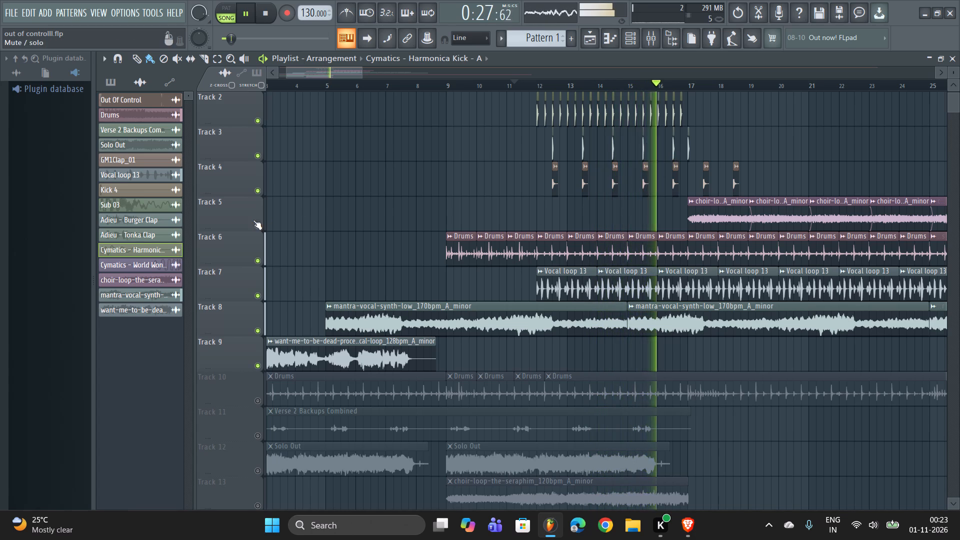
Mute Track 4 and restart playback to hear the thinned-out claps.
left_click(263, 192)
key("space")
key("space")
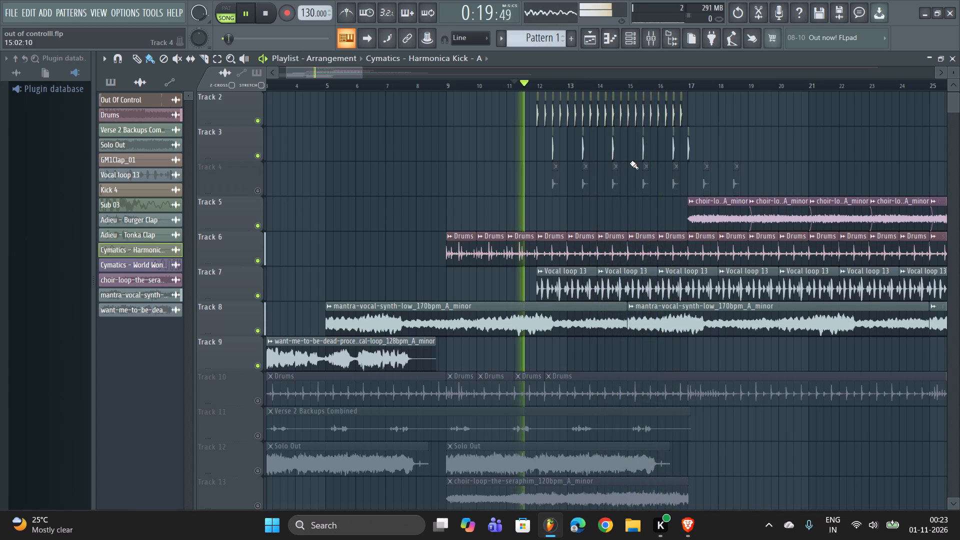
Delete the last clap clip on Track 3 at bar 17 and save the project.
right_click_drag(714, 144, 688, 146)
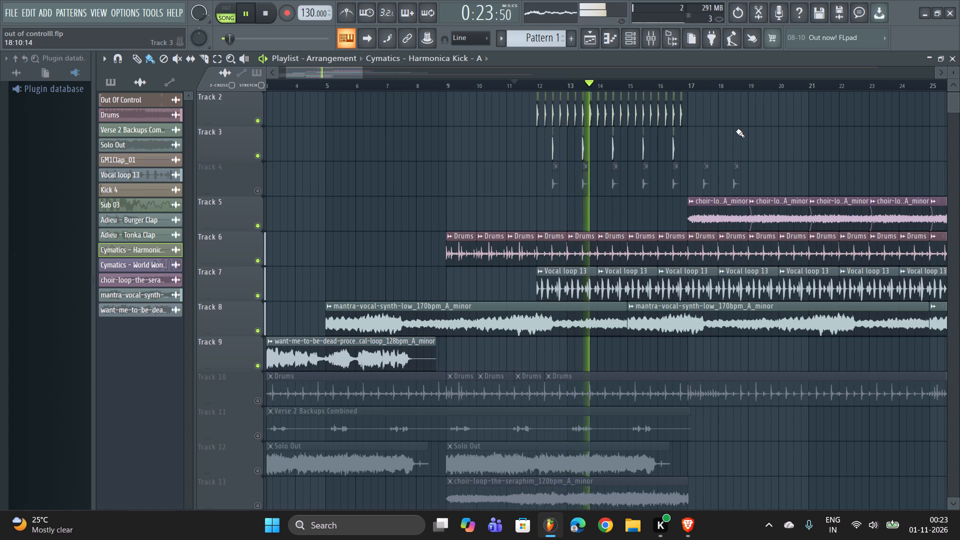
scroll(736, 130, "up", 3)
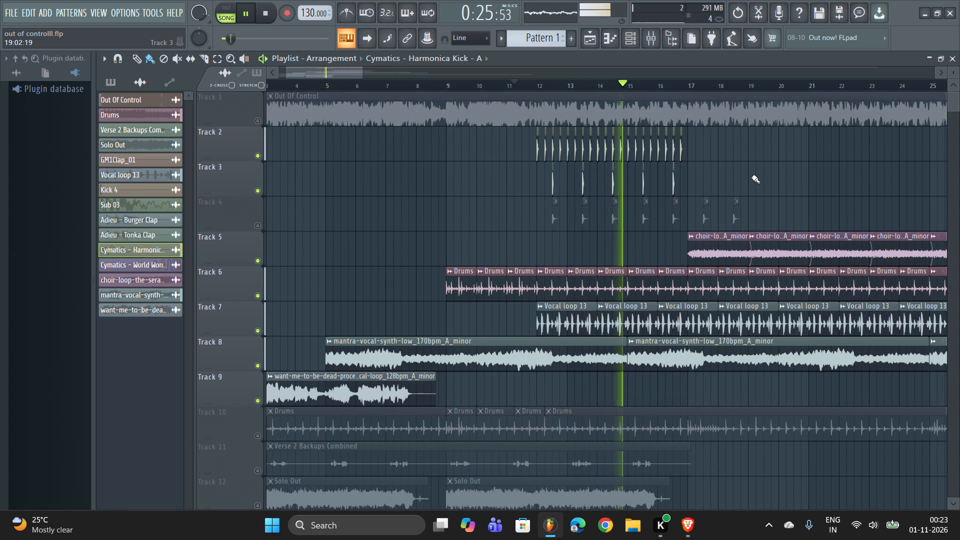
key("ctrl+s")
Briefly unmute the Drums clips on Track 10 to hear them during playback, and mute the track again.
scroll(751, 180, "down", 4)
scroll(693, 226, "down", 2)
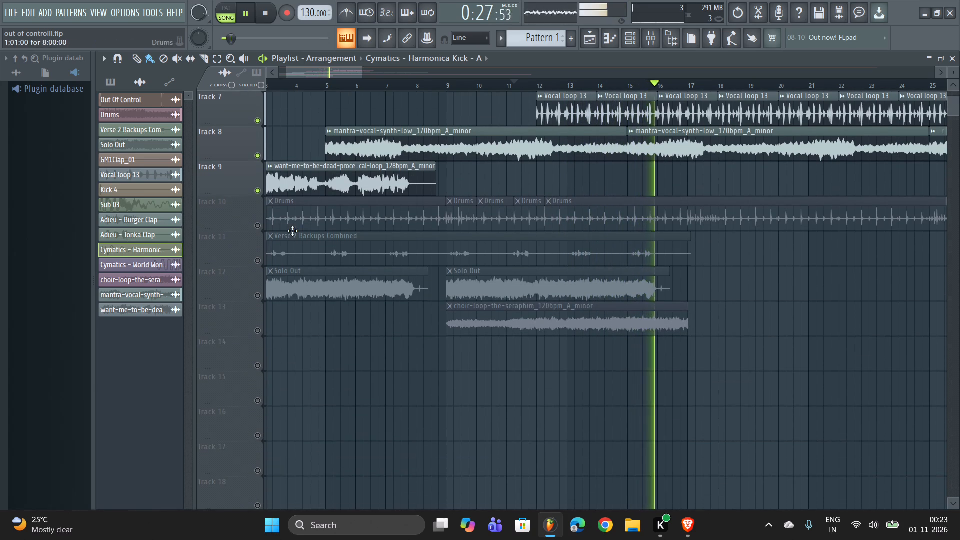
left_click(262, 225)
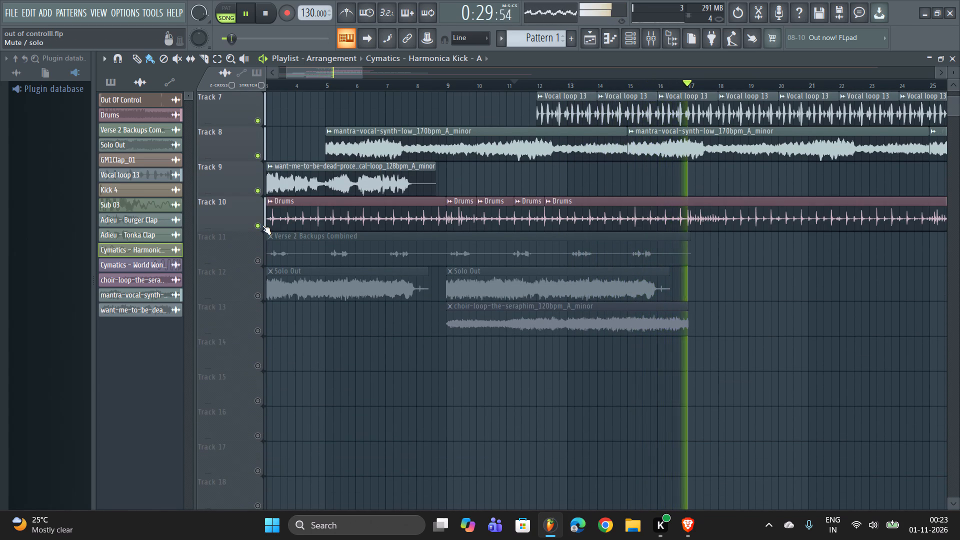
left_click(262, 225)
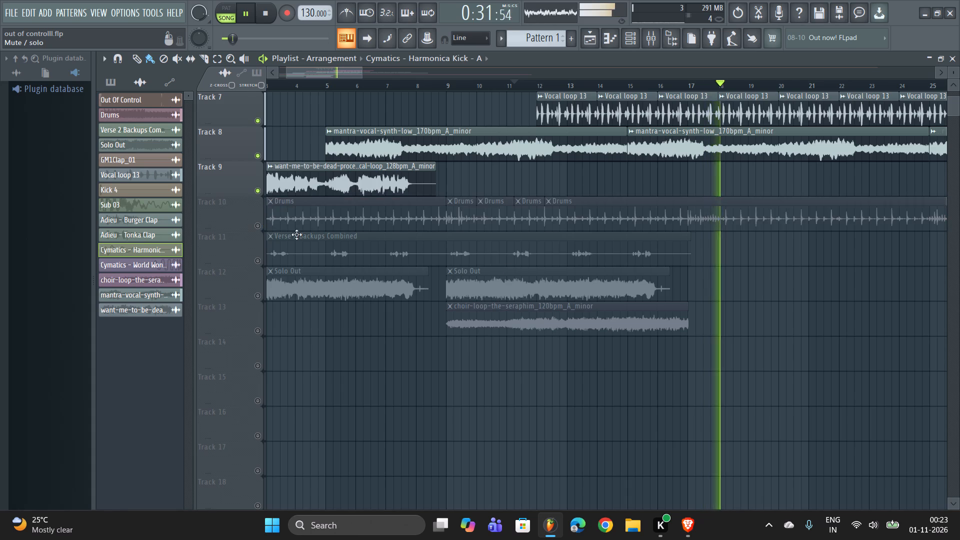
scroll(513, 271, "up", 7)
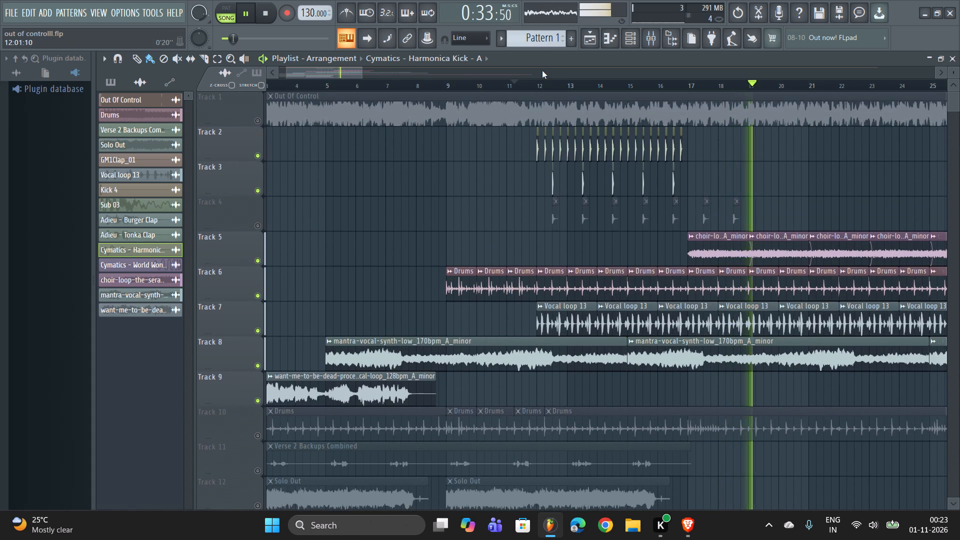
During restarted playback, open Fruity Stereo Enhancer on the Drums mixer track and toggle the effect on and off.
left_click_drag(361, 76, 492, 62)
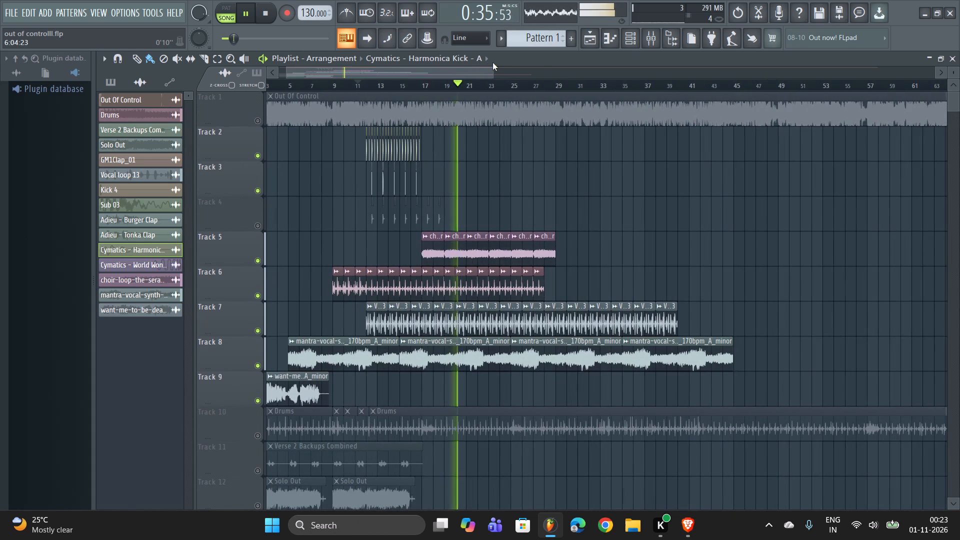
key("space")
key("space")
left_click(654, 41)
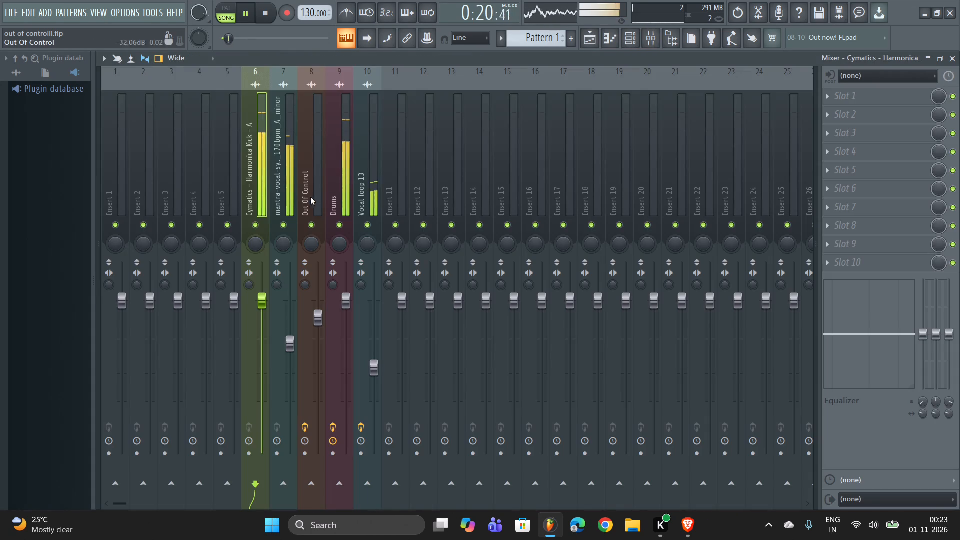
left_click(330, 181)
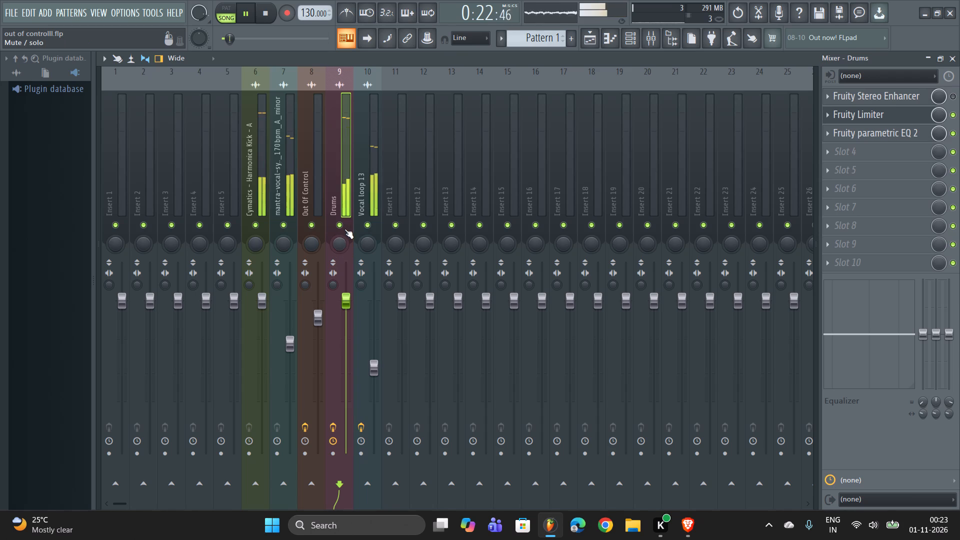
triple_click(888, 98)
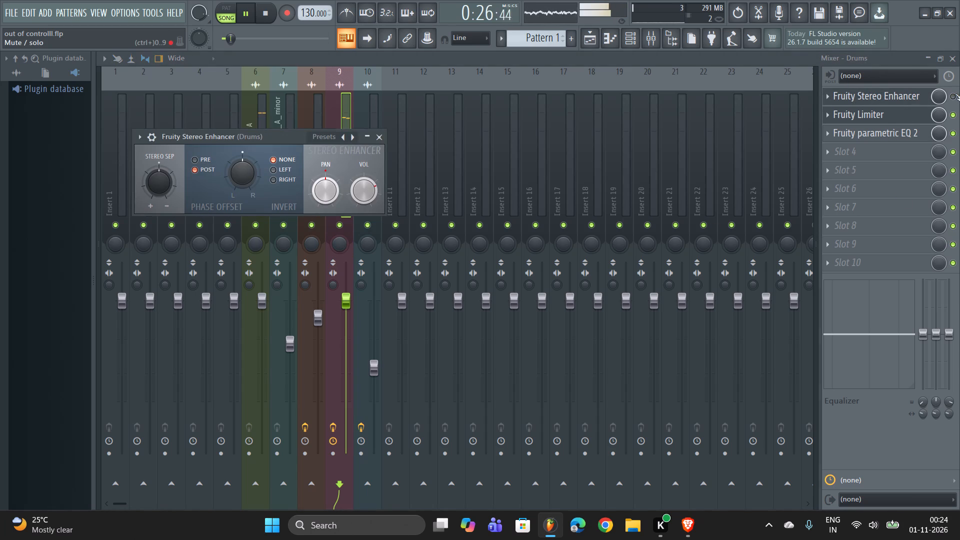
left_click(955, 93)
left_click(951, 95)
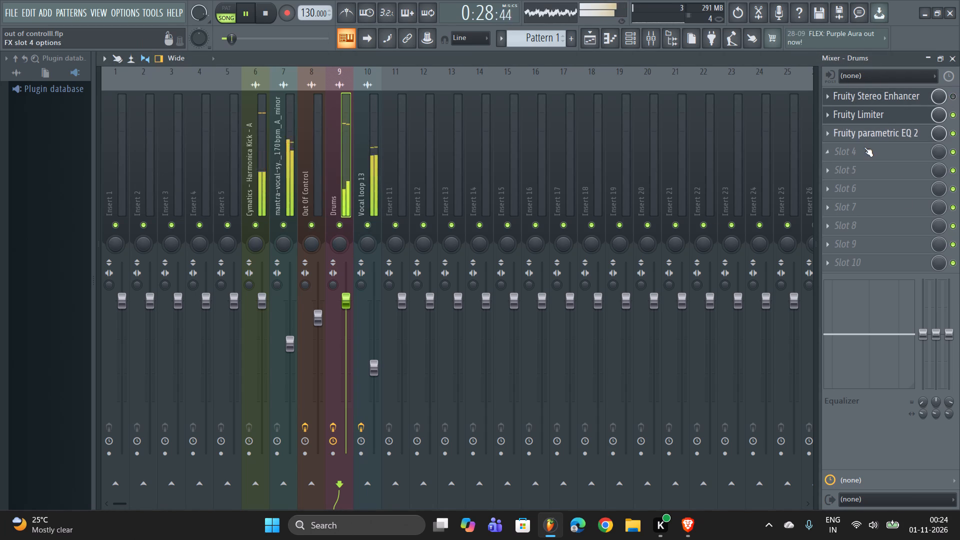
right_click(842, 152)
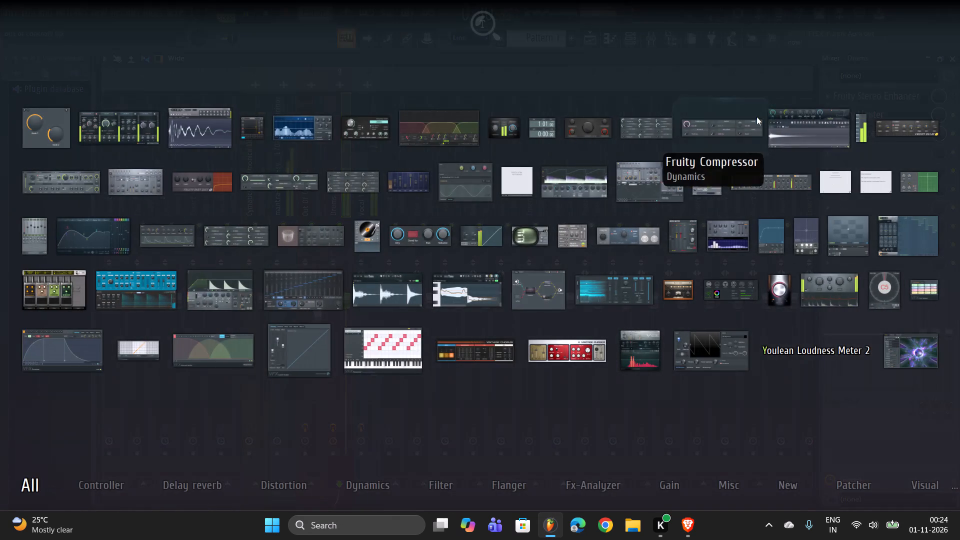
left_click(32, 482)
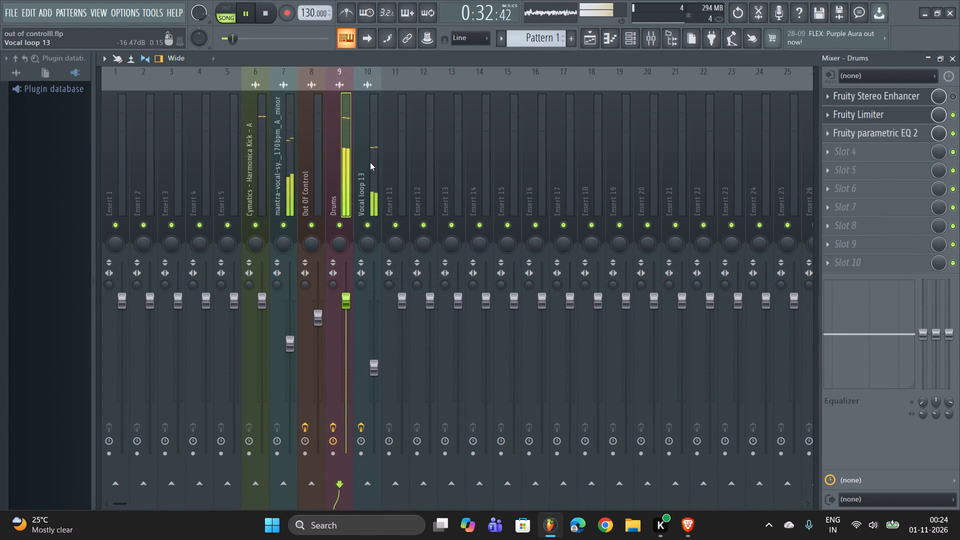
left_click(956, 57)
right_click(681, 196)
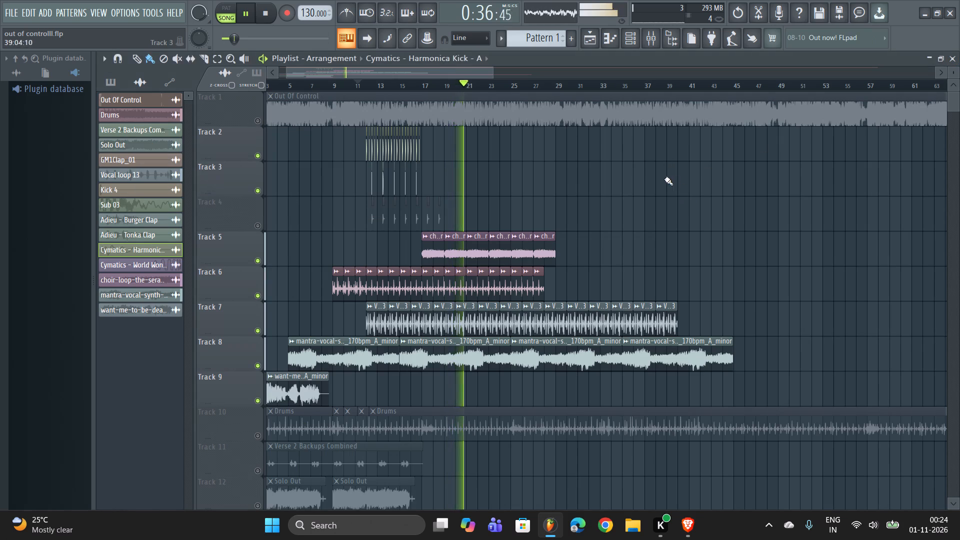
Route the Track 5 choir-loop-the-seraphim channel to mixer Insert 5 and restart playback.
double_click(483, 251)
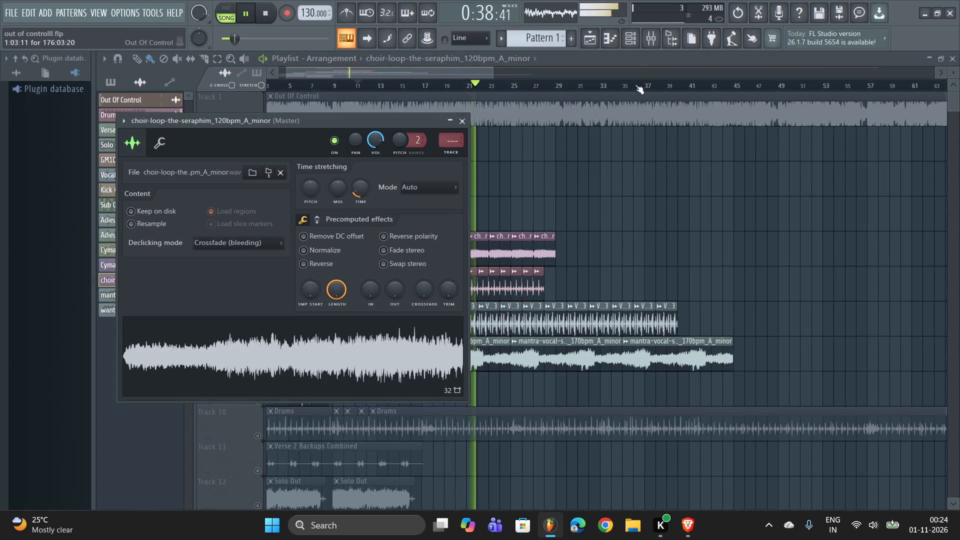
left_click(649, 36)
scroll(335, 178, "up", 2)
left_click(223, 169)
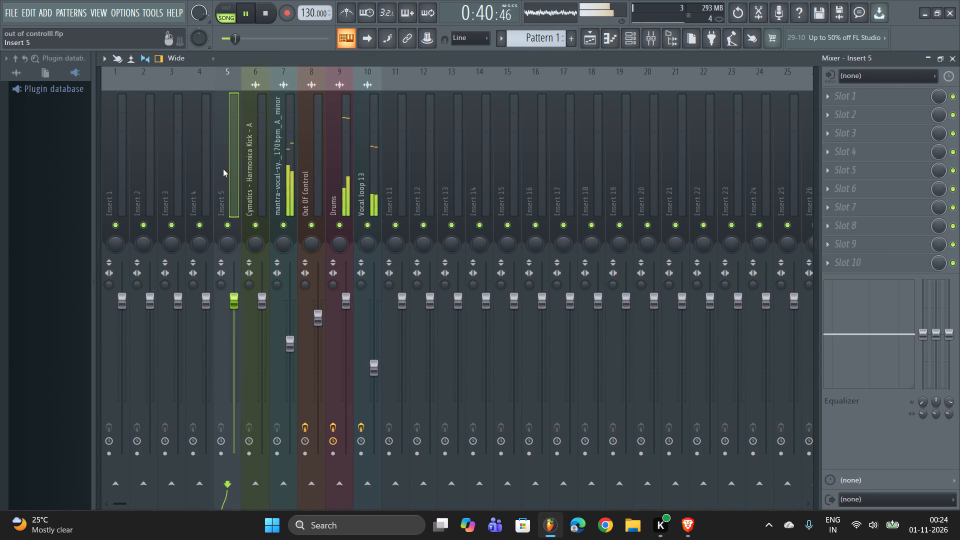
right_click(223, 169)
left_click(410, 185)
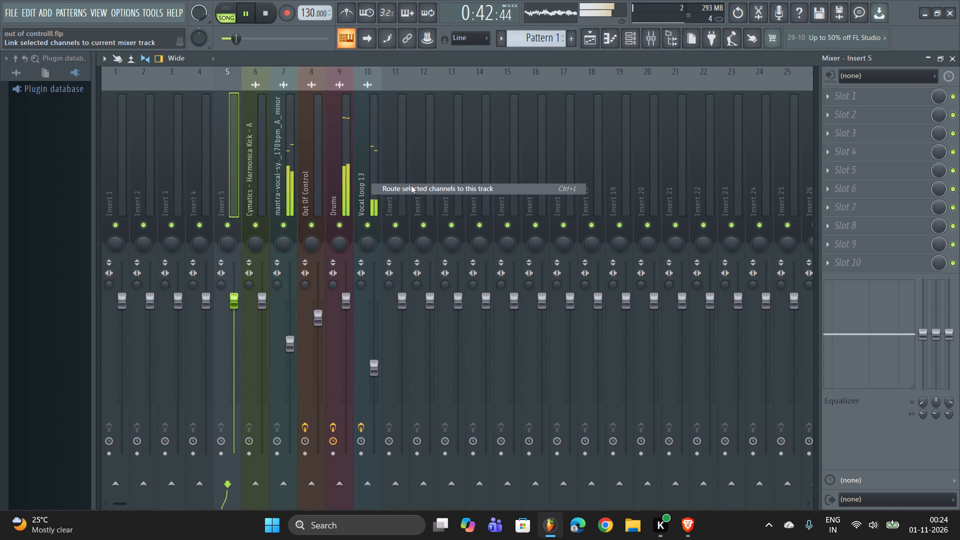
key("space")
key("space")
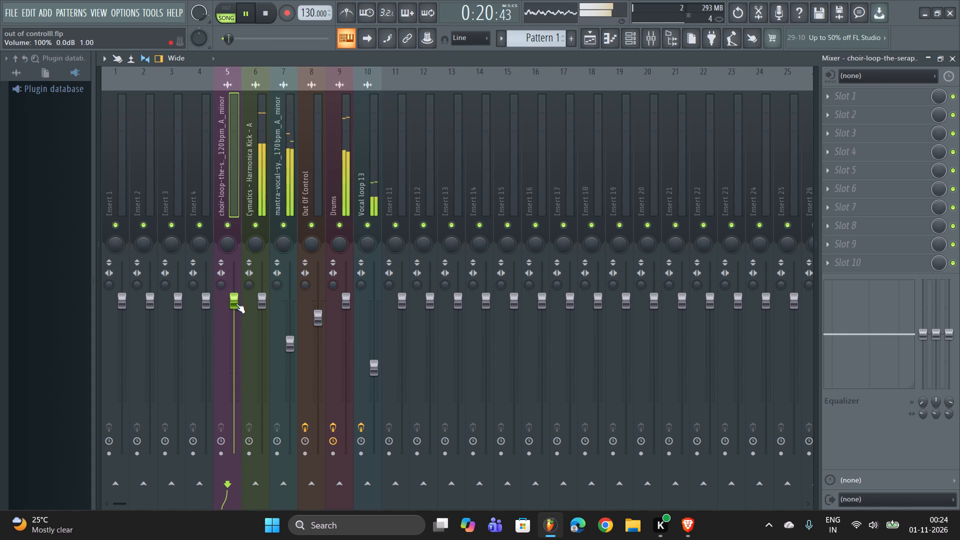
Lower the choir-loop mixer track's level and slightly raise the mantra-vocal-synth track's level.
left_click_drag(239, 308, 248, 368)
left_click_drag(294, 337, 299, 324)
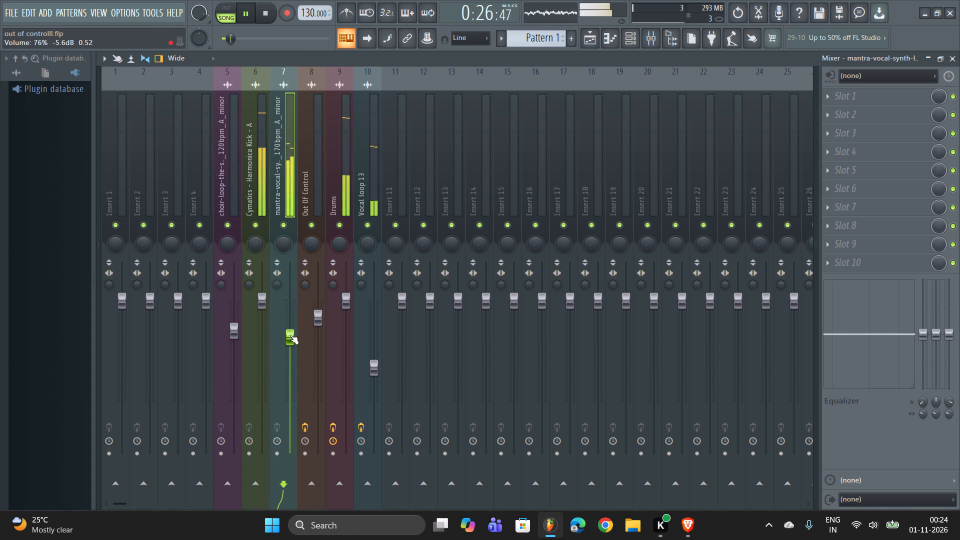
left_click_drag(286, 339, 289, 344)
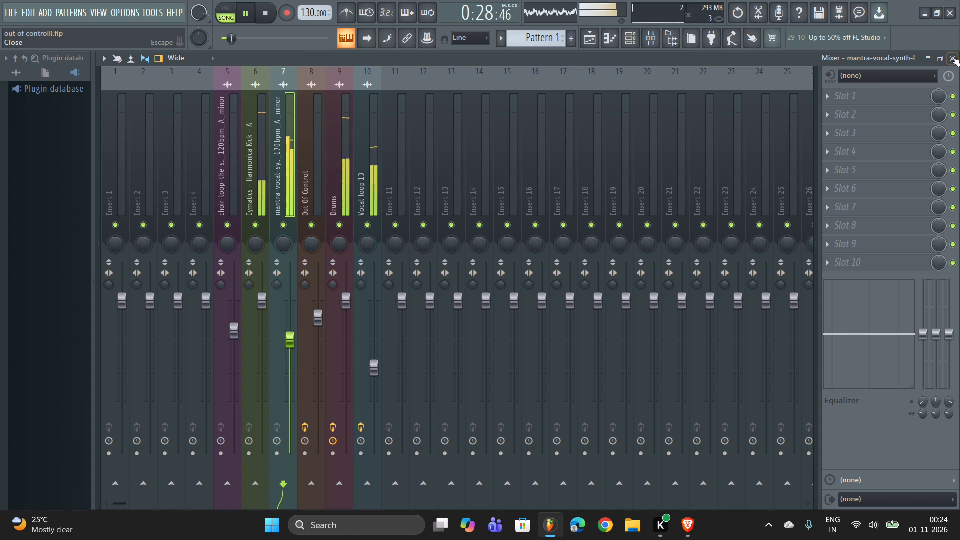
Return to the playlist, show the arrangement from bar 1, and save the project.
left_click(951, 60)
left_click_drag(437, 76, 355, 79)
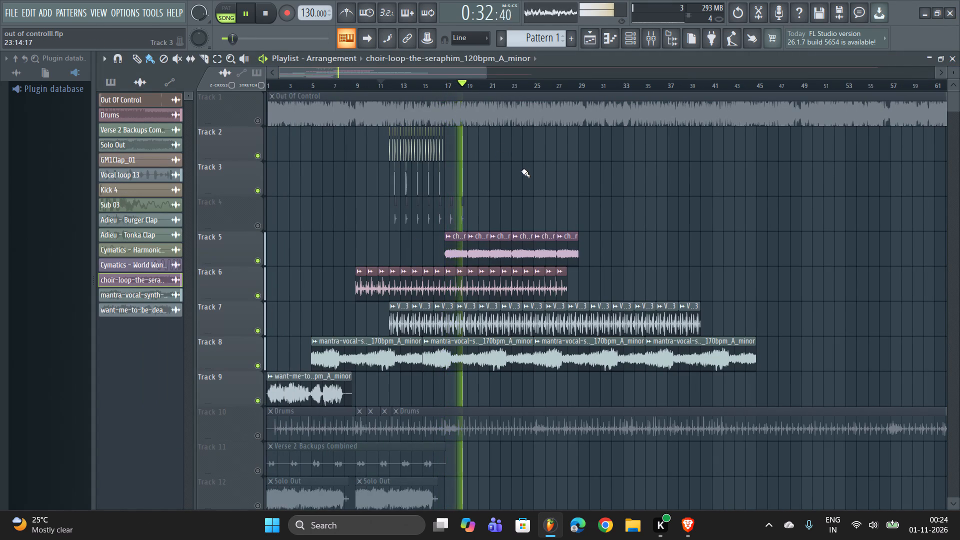
key("ctrl+s")
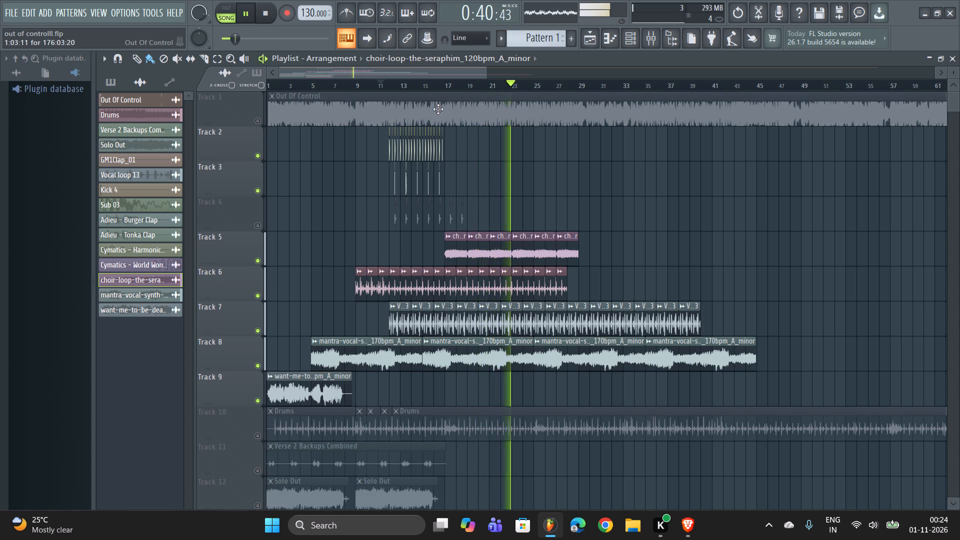
Restart playback and duplicate the kick and clap clips on Tracks 2 and 3 so the pattern continues from bar 17.
key("space")
key("space")
left_click_drag(487, 72, 413, 80)
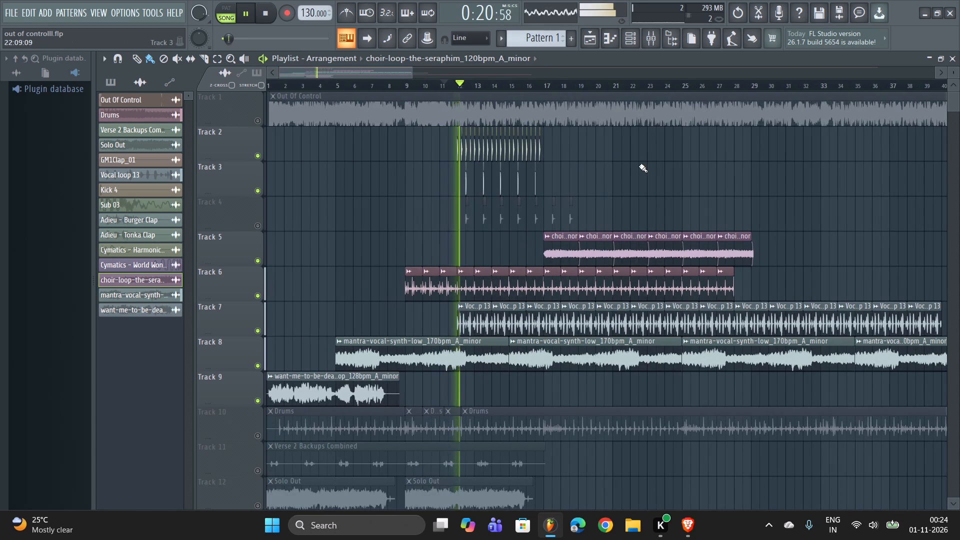
left_click_drag(578, 143, 441, 182, "ctrl")
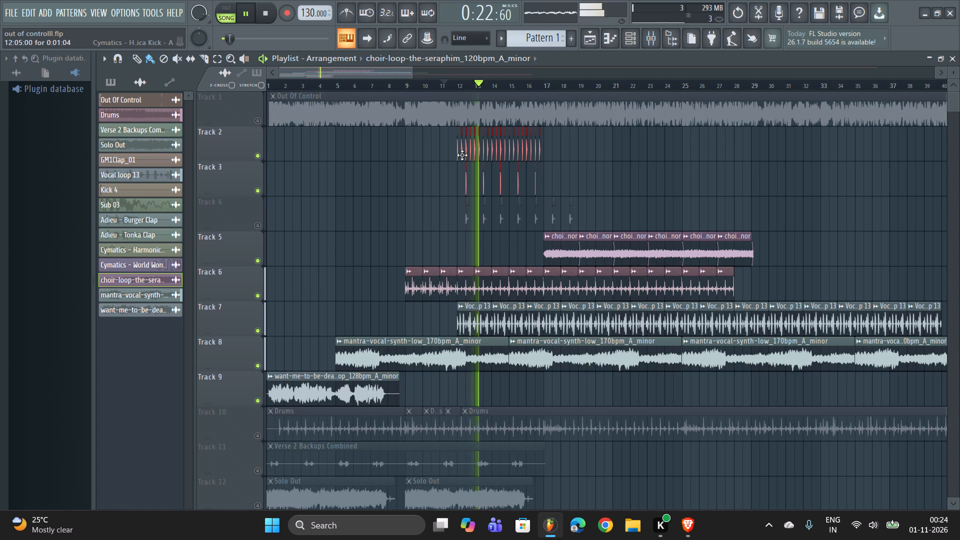
left_click_drag(462, 155, 550, 160, "shift")
right_click(690, 170)
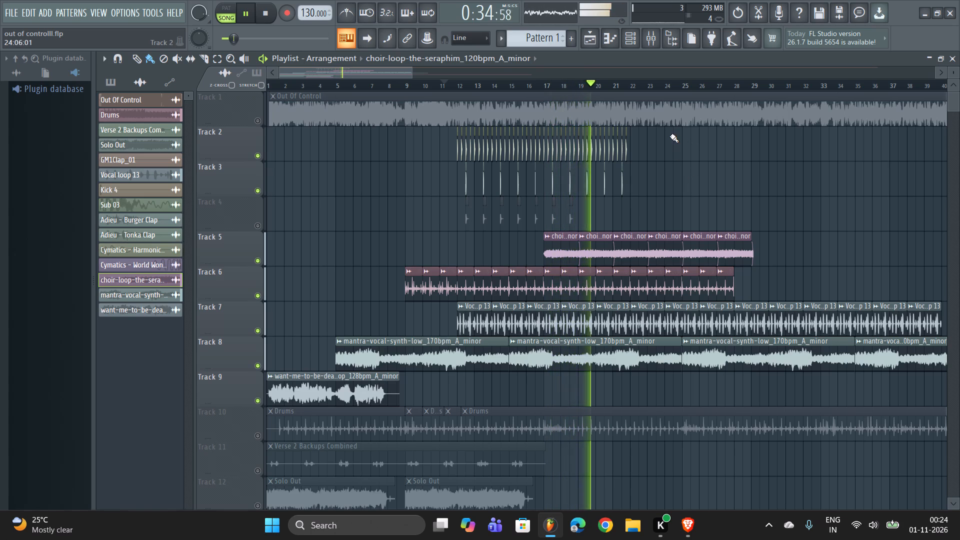
Duplicate the full run of kick and clap clips on Tracks 2 and 3, aligning the copy to continue from bar 22.
left_click_drag(670, 135, 447, 178, "ctrl")
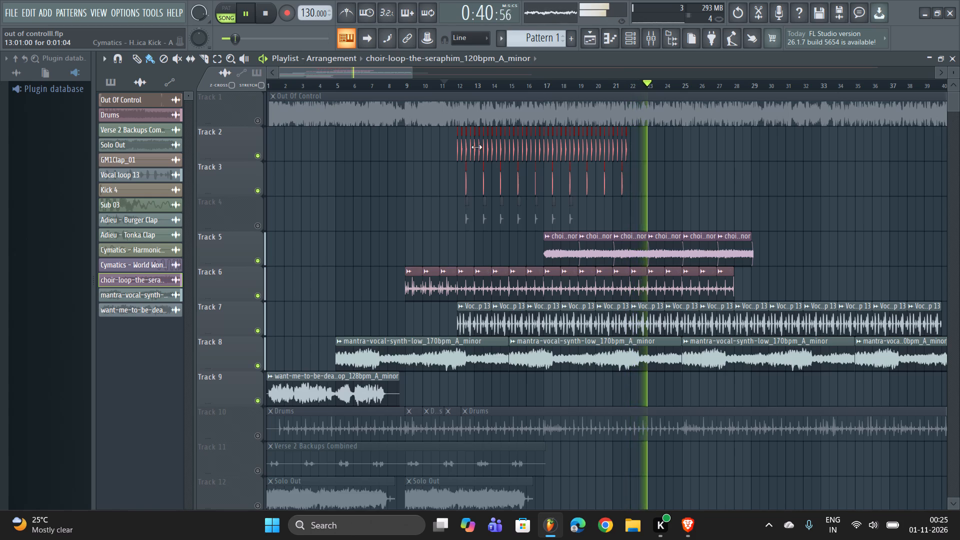
left_click_drag(480, 145, 637, 146, "shift")
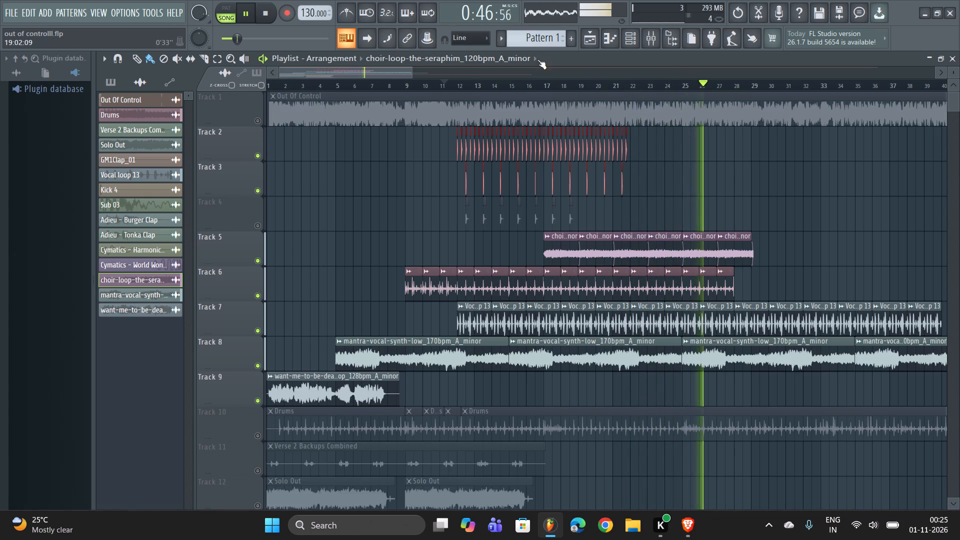
left_click_drag(410, 70, 357, 73)
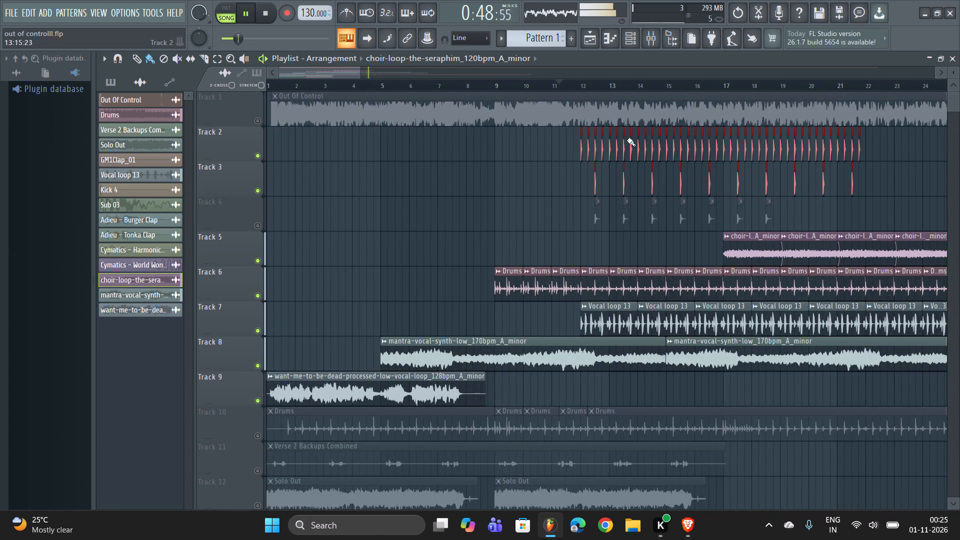
left_click_drag(336, 71, 367, 68)
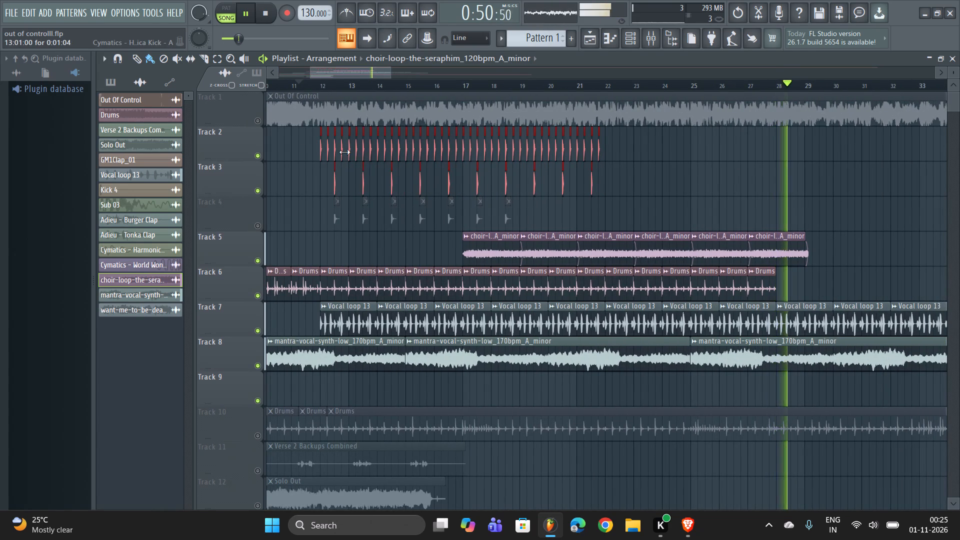
key("space")
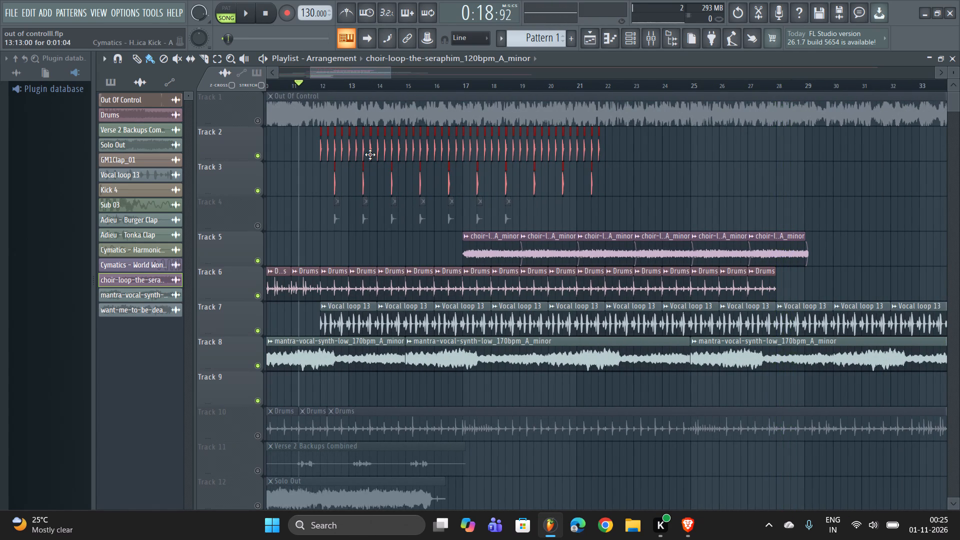
left_click_drag(369, 154, 658, 159, "shift")
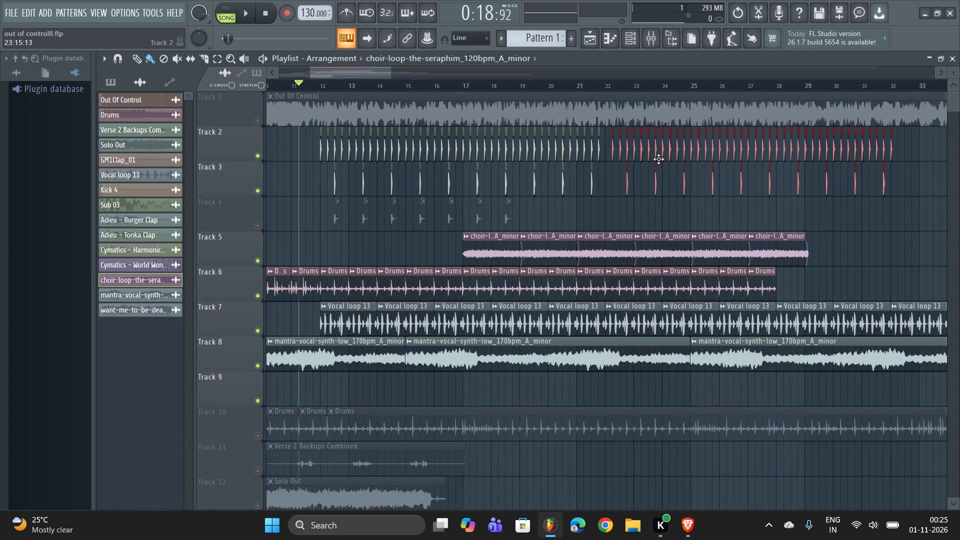
left_click_drag(658, 159, 655, 160, "shift")
right_click(675, 208)
Play the arrangement from about bar 23 and save the project.
left_click(611, 64)
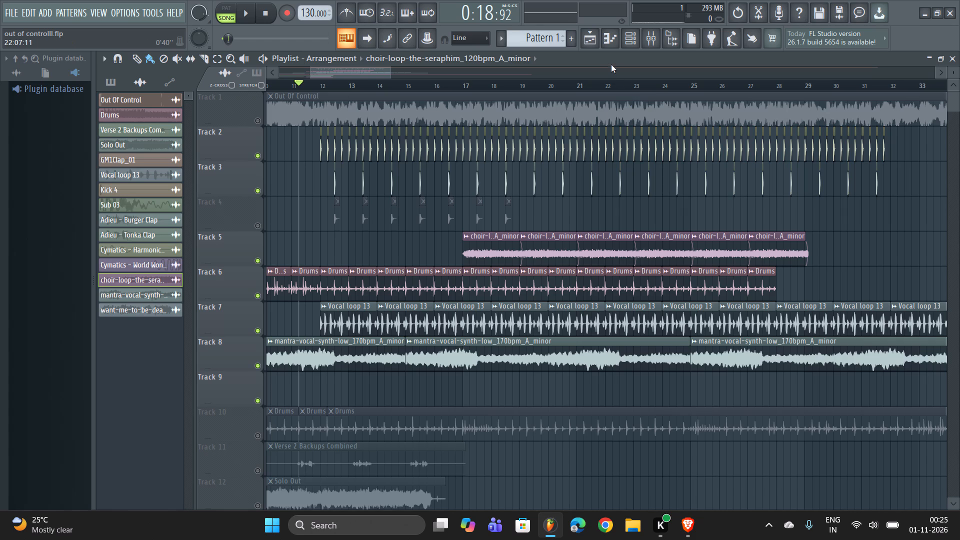
left_click(613, 76)
left_click(614, 78)
left_click(617, 89)
key("space")
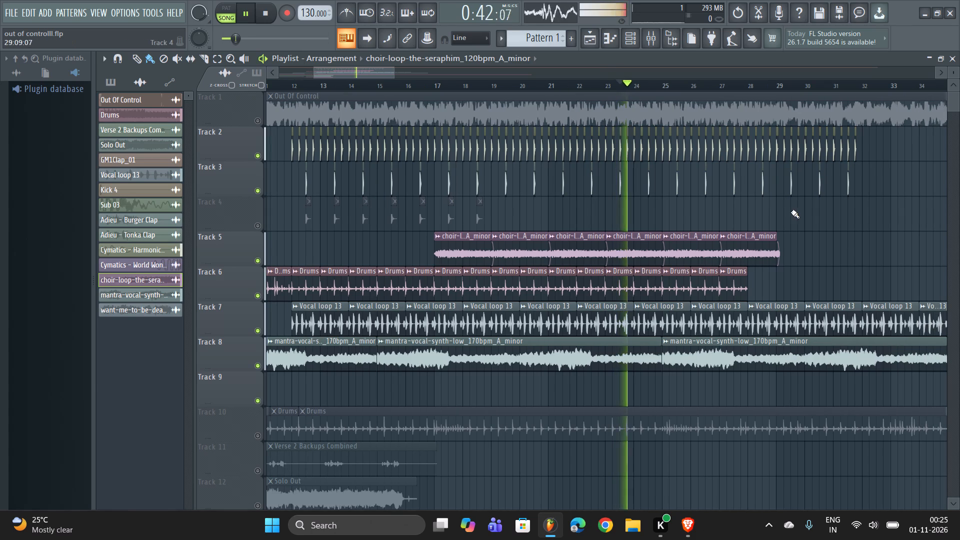
right_click(853, 244)
key("ctrl+s")
Examine the whole arrangement during playback, including the muted lower tracks and the length of each track's clips.
scroll(855, 244, "down", 3)
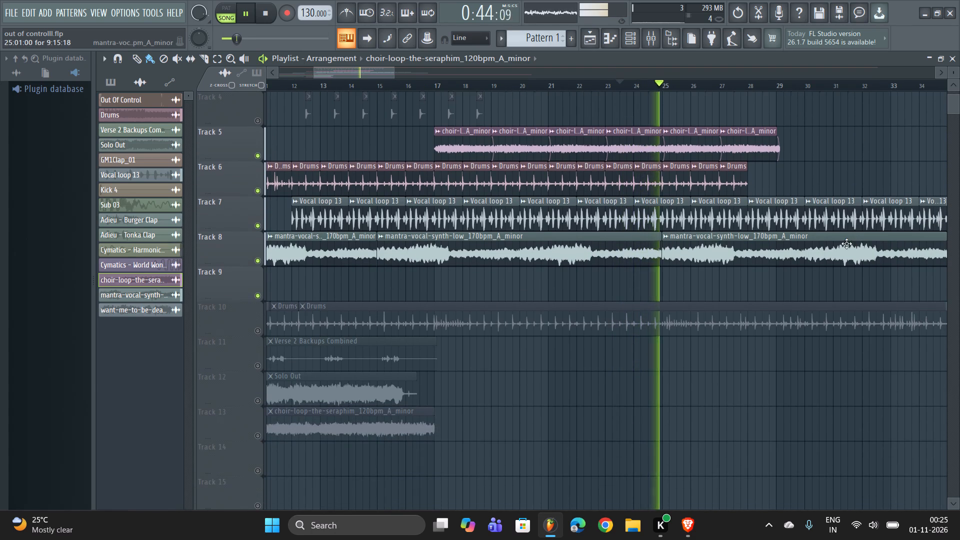
scroll(629, 107, "up", 1)
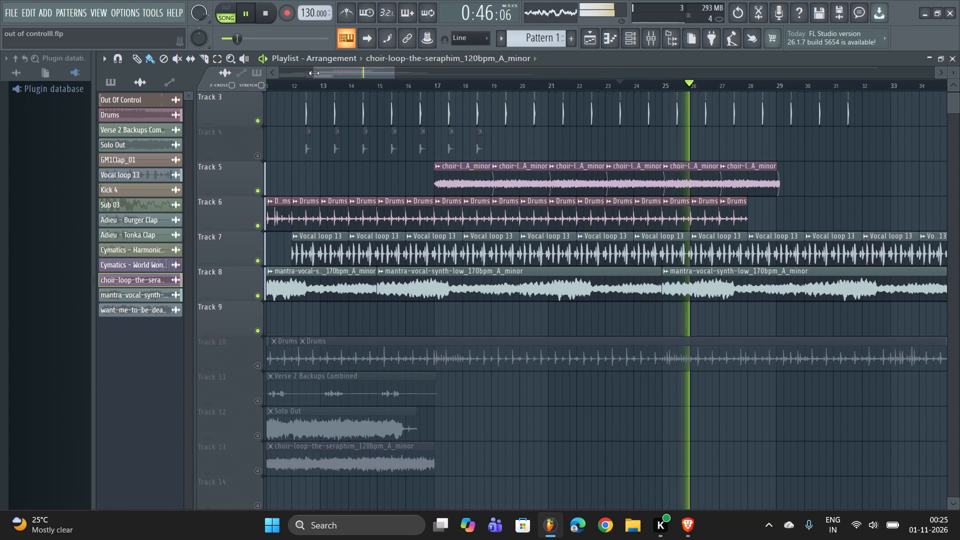
left_click_drag(314, 73, 144, 74)
scroll(590, 232, "down", 6)
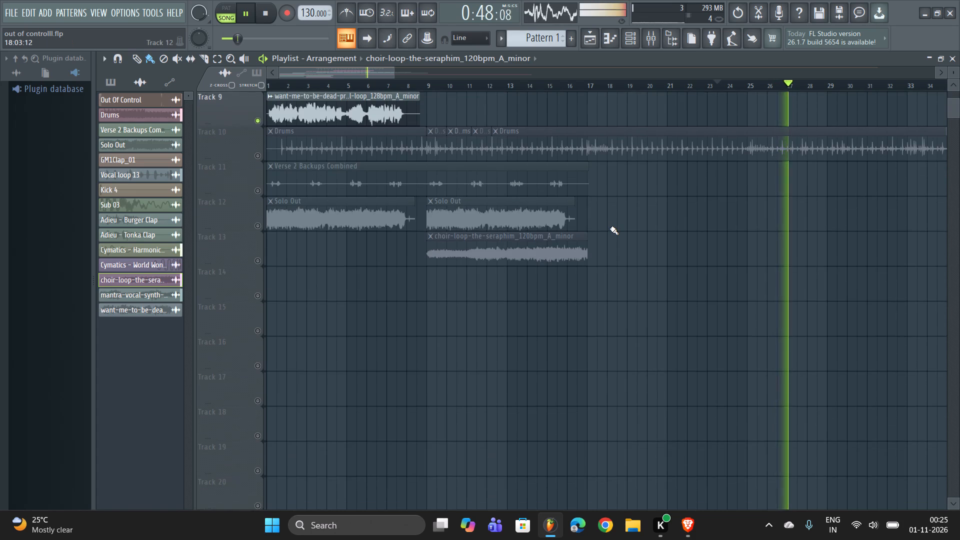
scroll(610, 228, "up", 13)
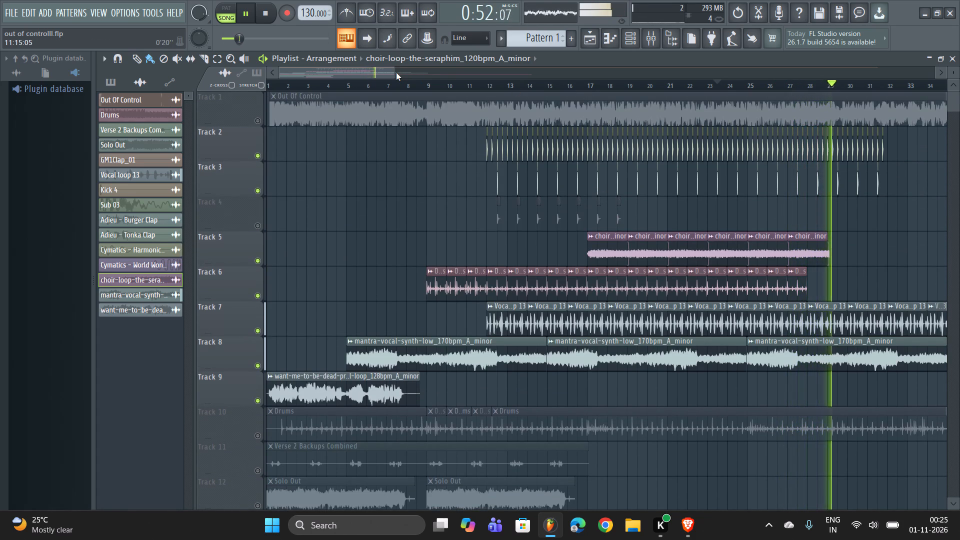
left_click_drag(392, 71, 405, 72)
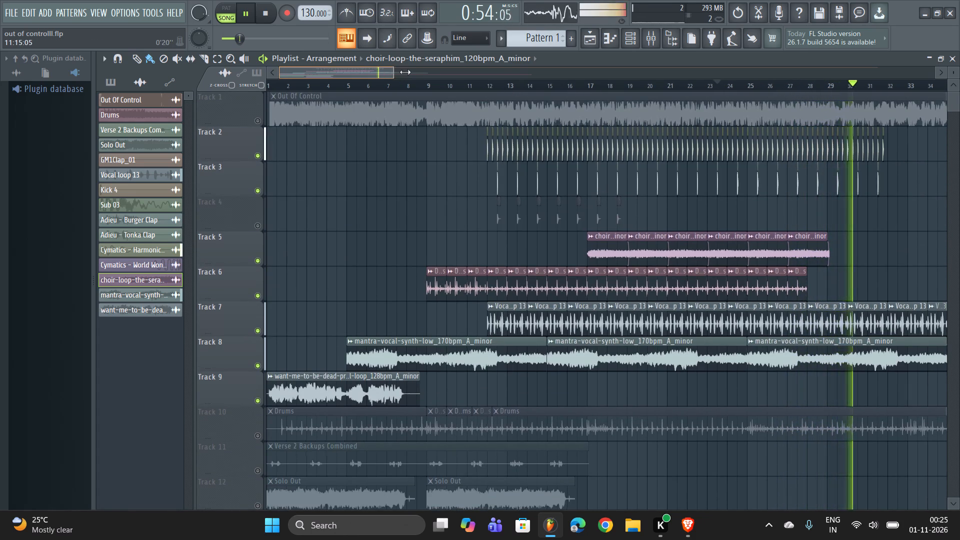
left_click_drag(405, 72, 666, 87)
right_click_drag(593, 262, 586, 269)
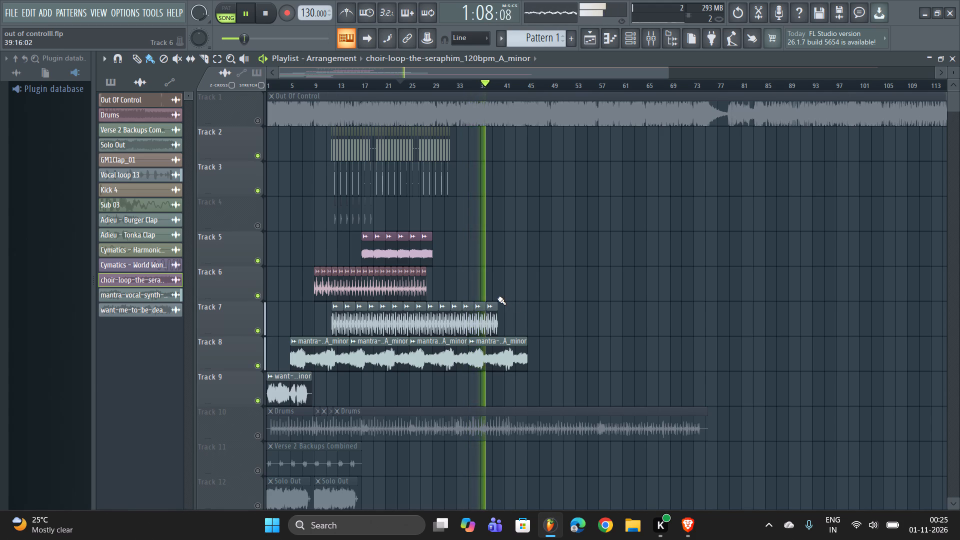
Play from bar 3, route the Track 9 want-me-to-be-dead vocal loop channel to mixer Insert 4, and restart playback.
left_click(277, 87)
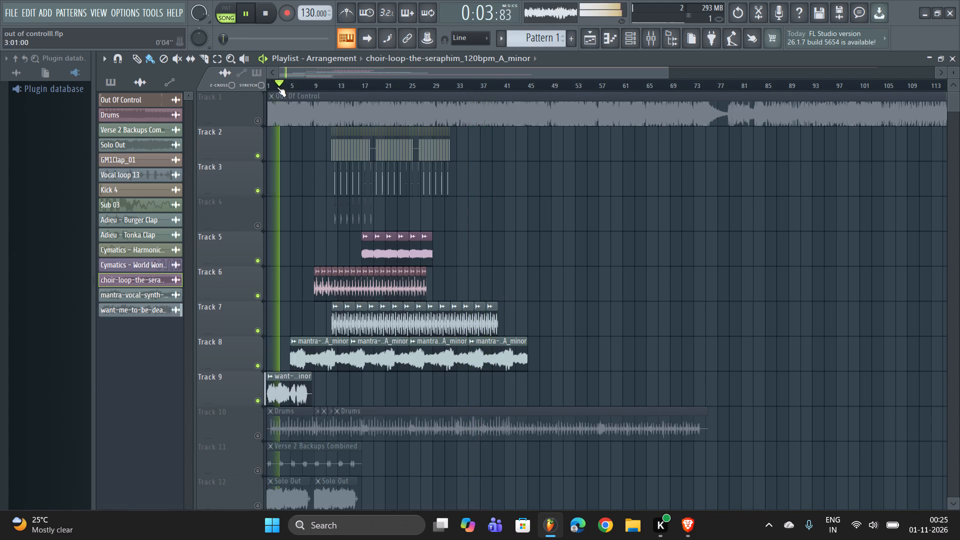
double_click(293, 394)
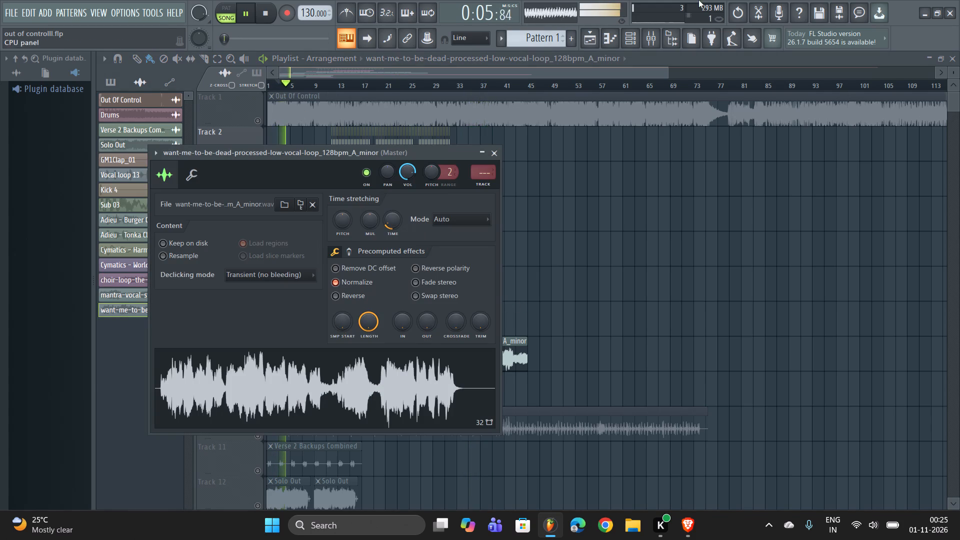
left_click(649, 36)
scroll(250, 166, "up", 3)
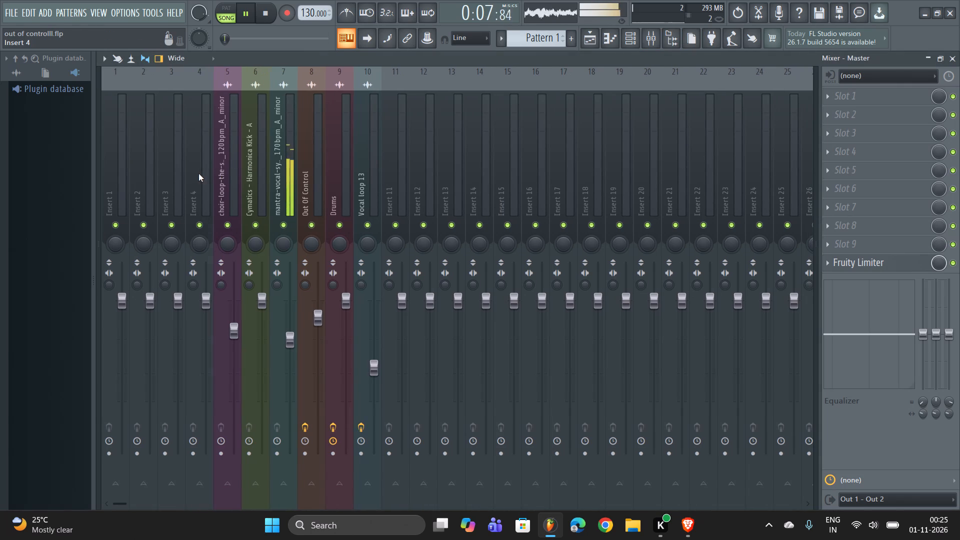
left_click(198, 173)
right_click(198, 175)
left_click(377, 184)
key("space")
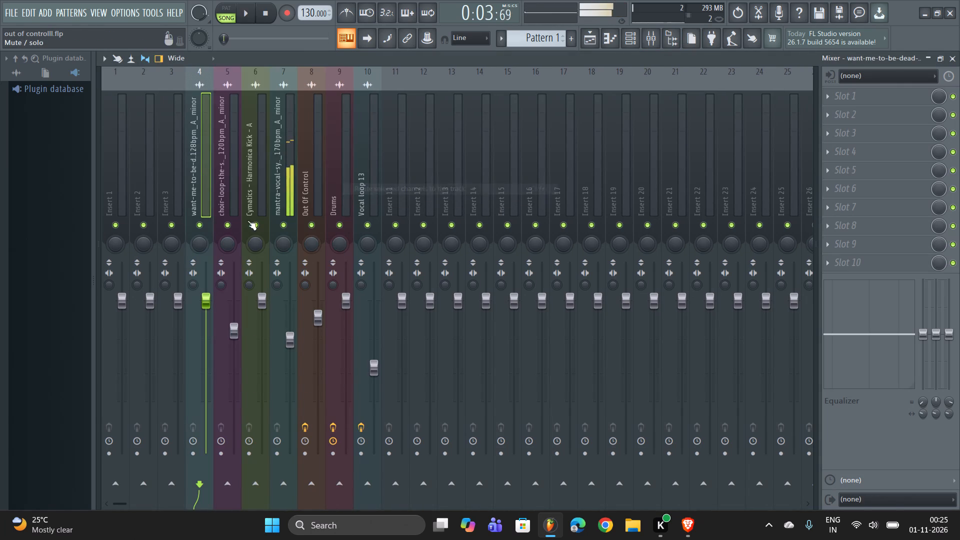
key("space")
Lower the want-me-to-be-dead mixer track's level slightly against the Master meter, raise the mantra-vocal-synth track a little, and return to the playlist.
left_click_drag(206, 303, 207, 341)
left_click_drag(205, 318, 206, 318)
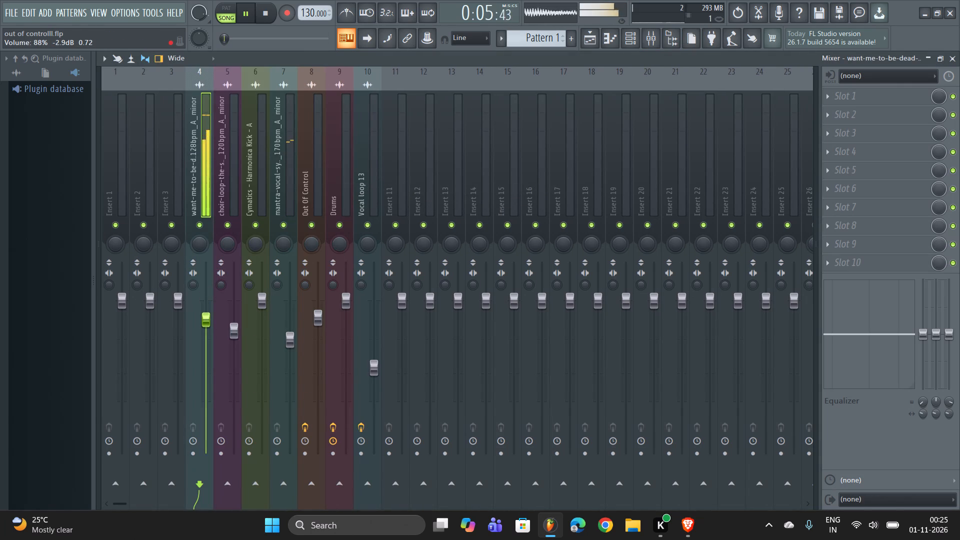
left_click_drag(206, 318, 206, 329)
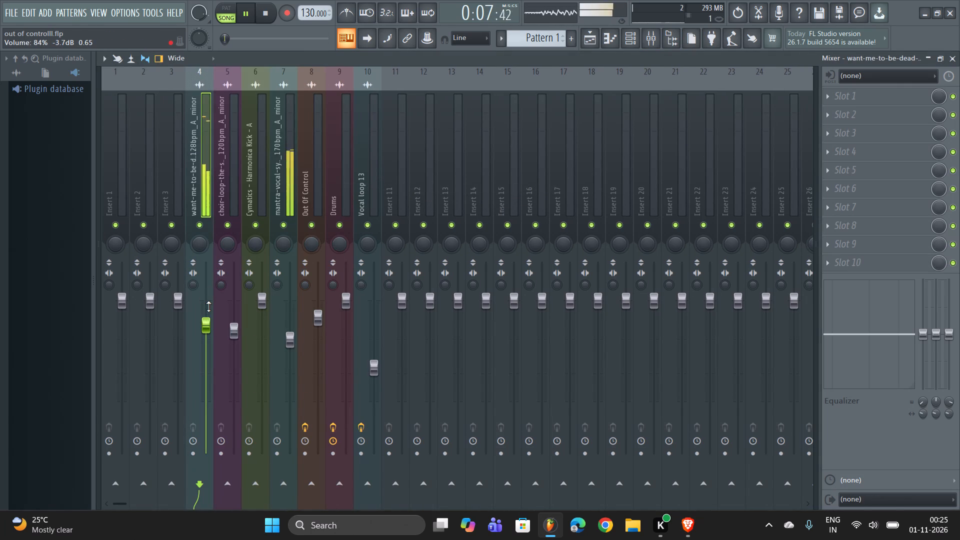
scroll(179, 141, "up", 4)
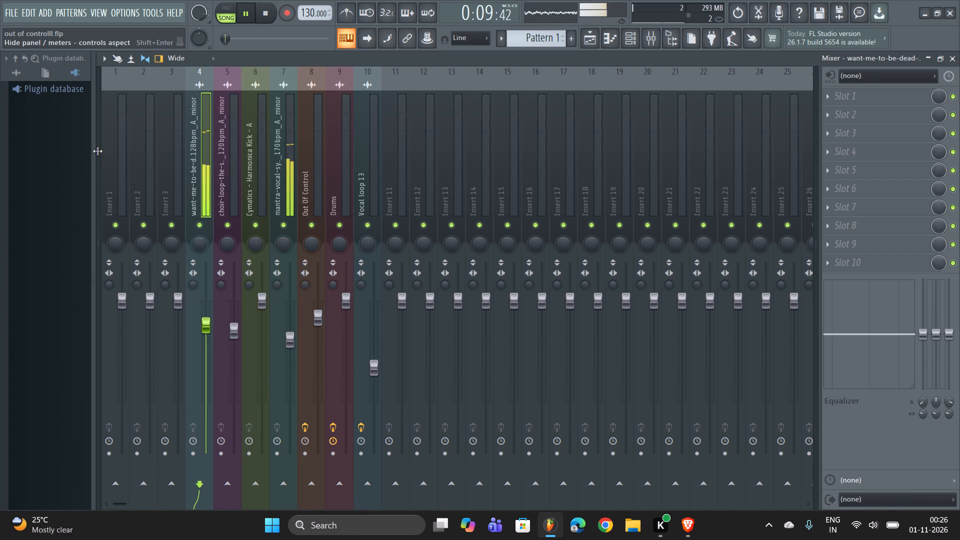
left_click(97, 151)
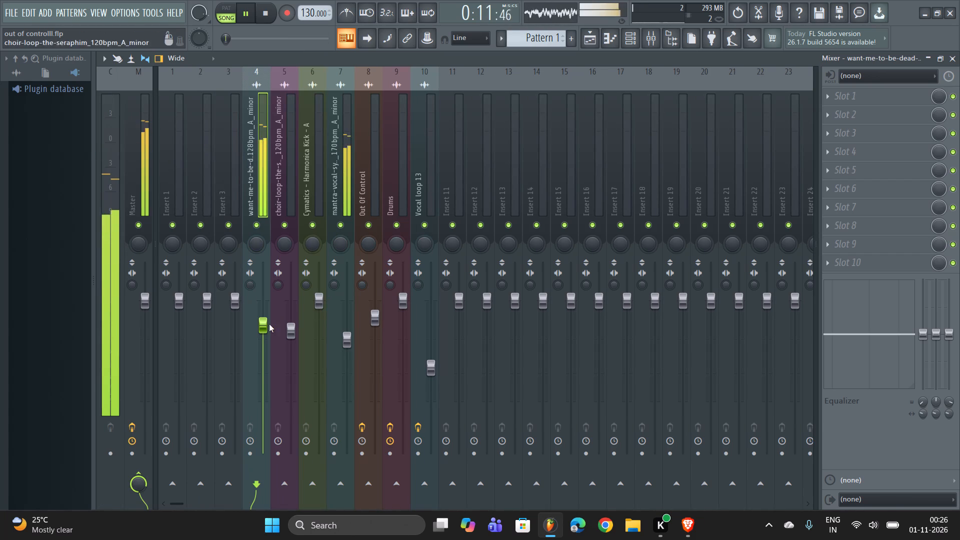
left_click_drag(264, 323, 267, 311)
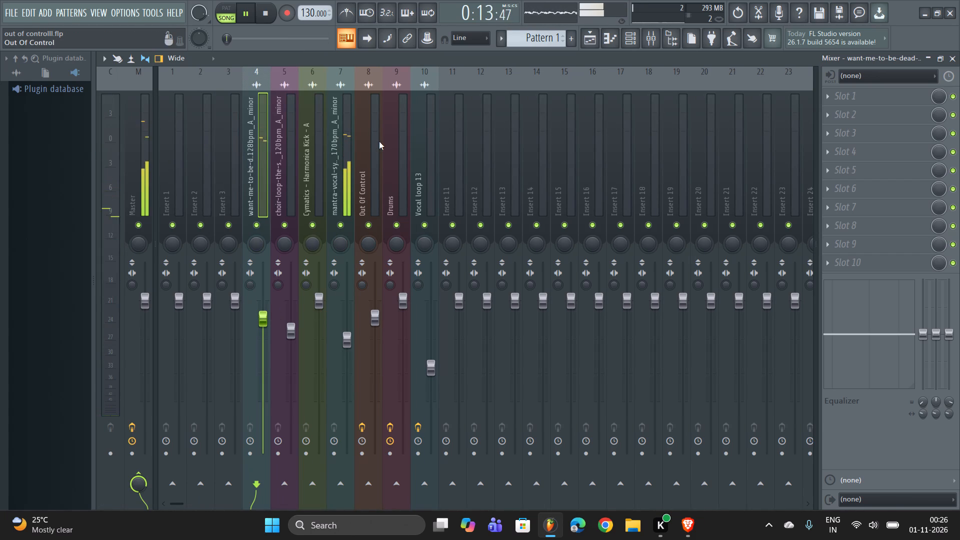
left_click_drag(344, 338, 347, 332)
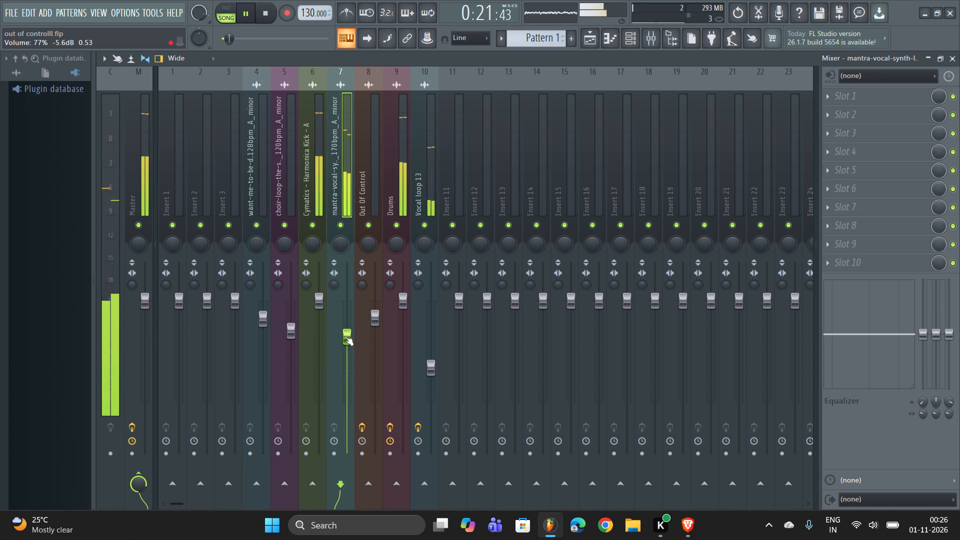
left_click(951, 55)
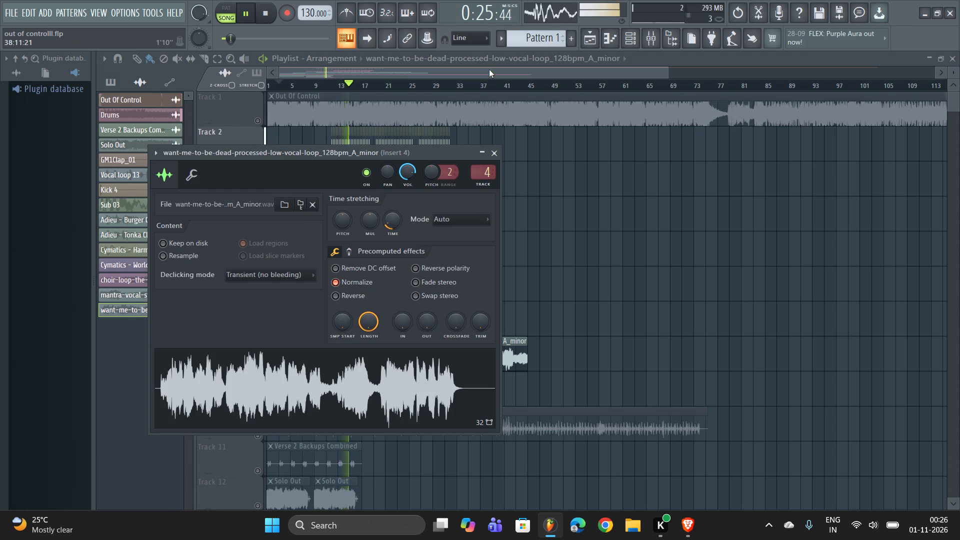
left_click(489, 69)
Solo the Out Of Control mixer track, switch that track off, and close the mixer.
left_click(654, 32)
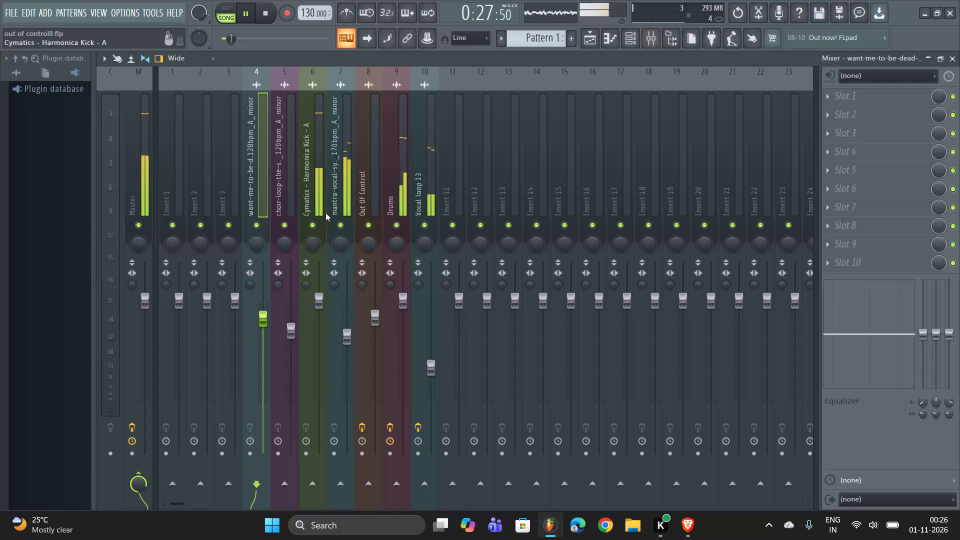
right_click(366, 229)
left_click(366, 227)
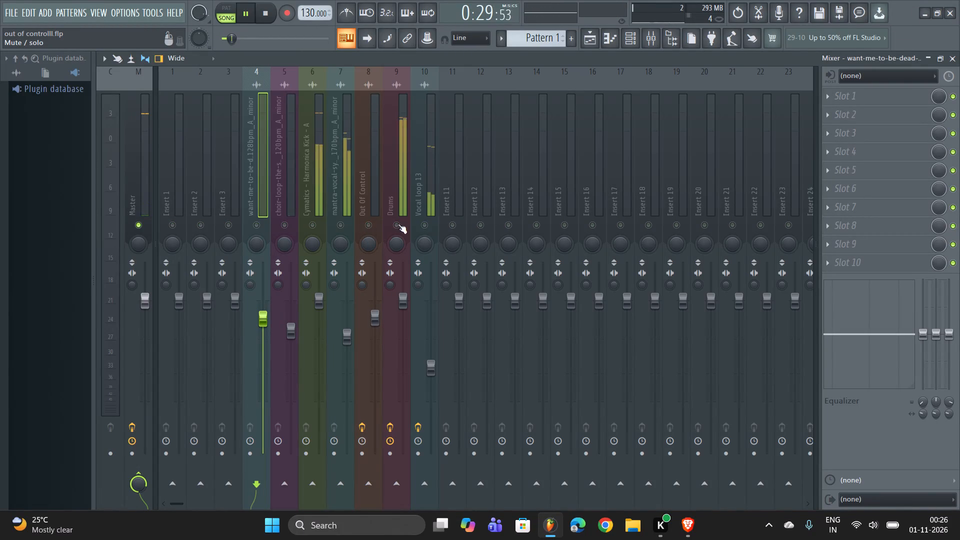
left_click(952, 53)
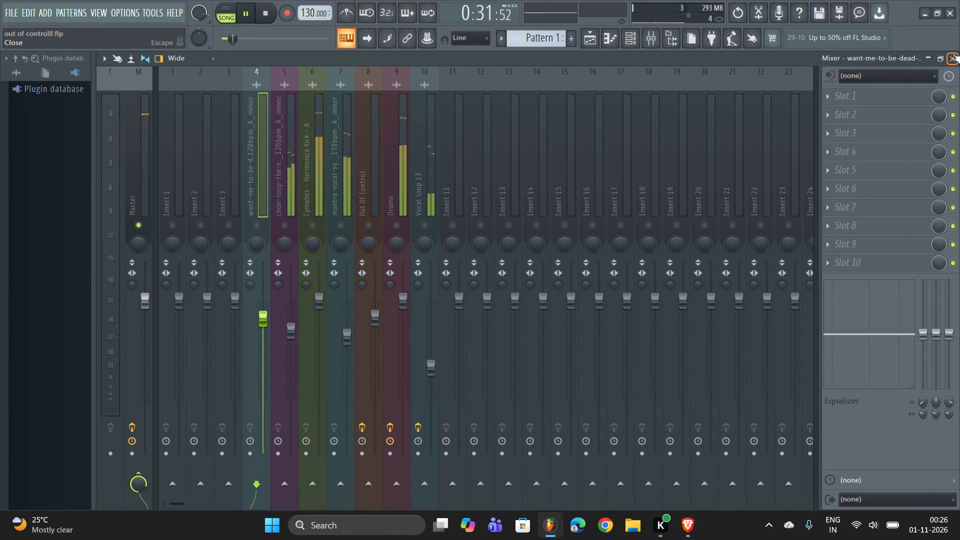
Stop playback and route the Adieu - Burger Clap channel of the Track 3 clips to mixer Insert 3.
scroll(490, 206, "down", 2)
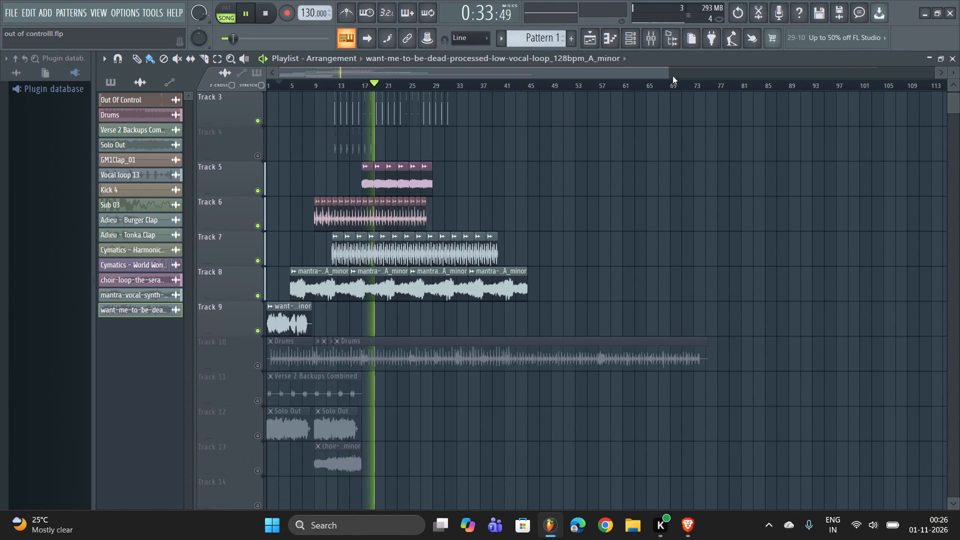
left_click_drag(667, 75, 419, 85)
scroll(582, 240, "up", 3)
key("space")
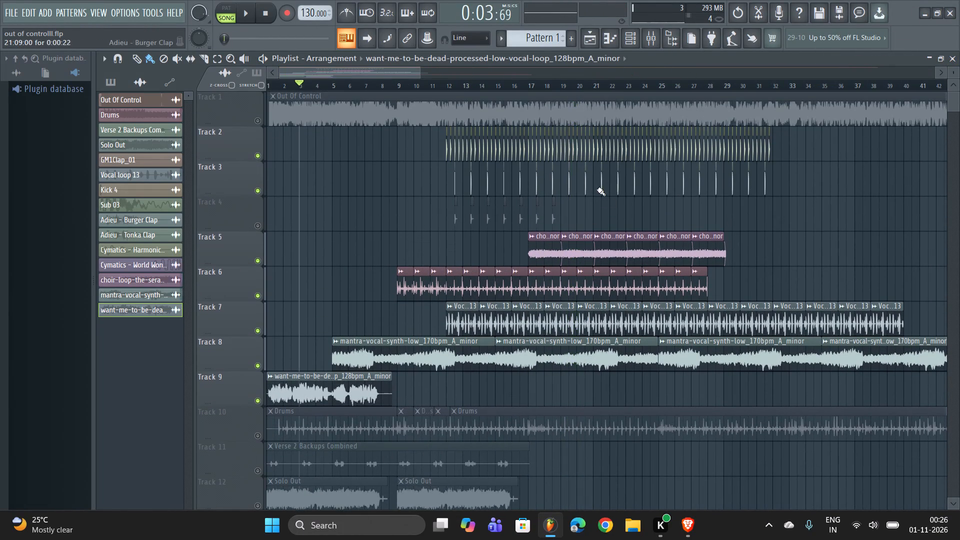
left_click(585, 185)
left_click(585, 185)
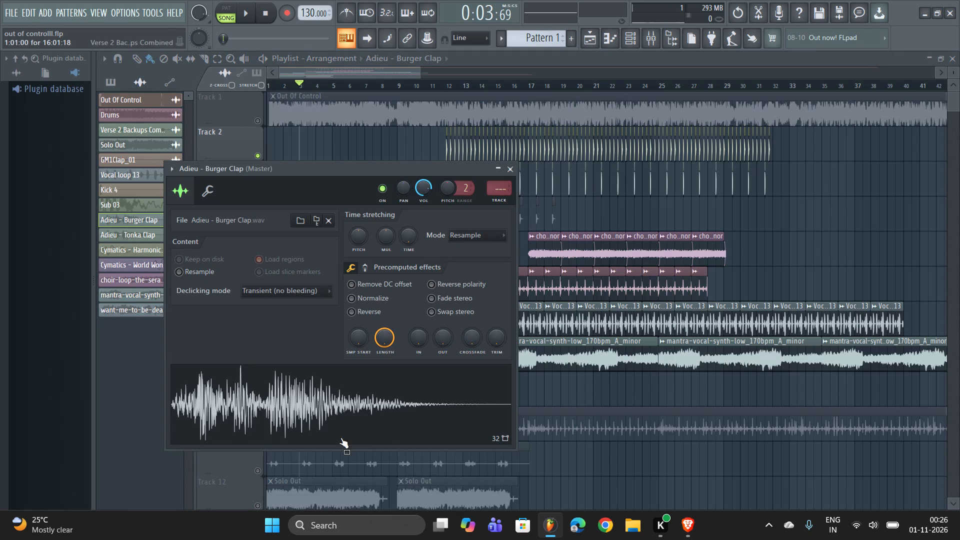
left_click(353, 419)
left_click(652, 31)
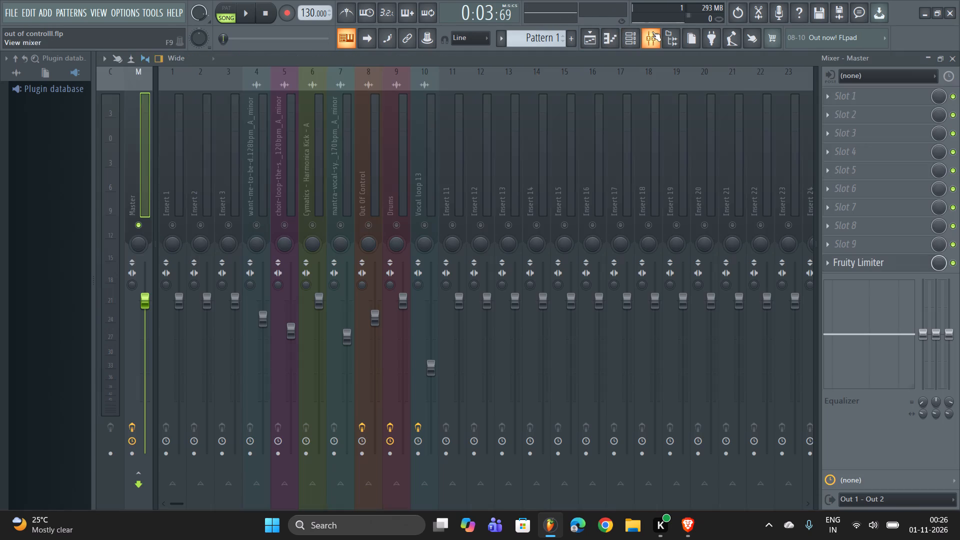
left_click(237, 160)
right_click(238, 160)
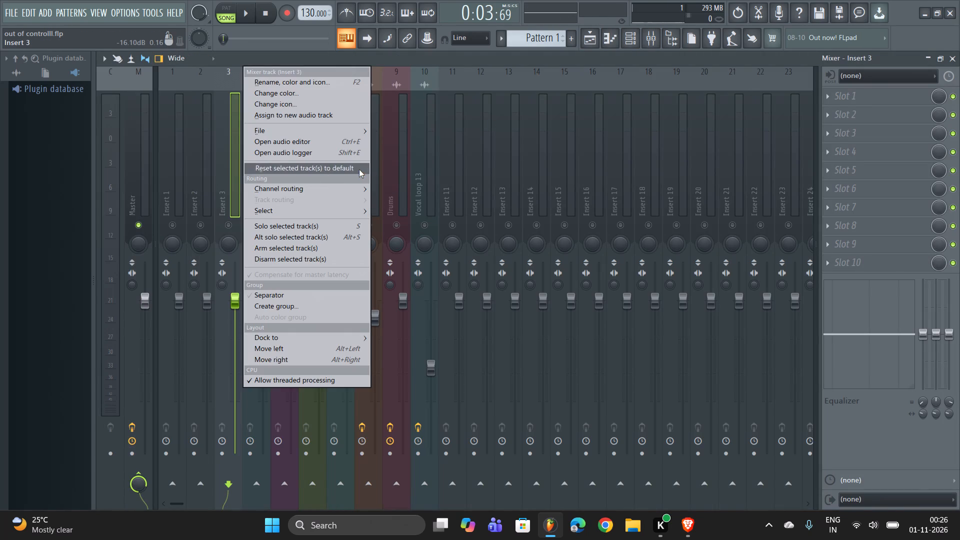
left_click(323, 191)
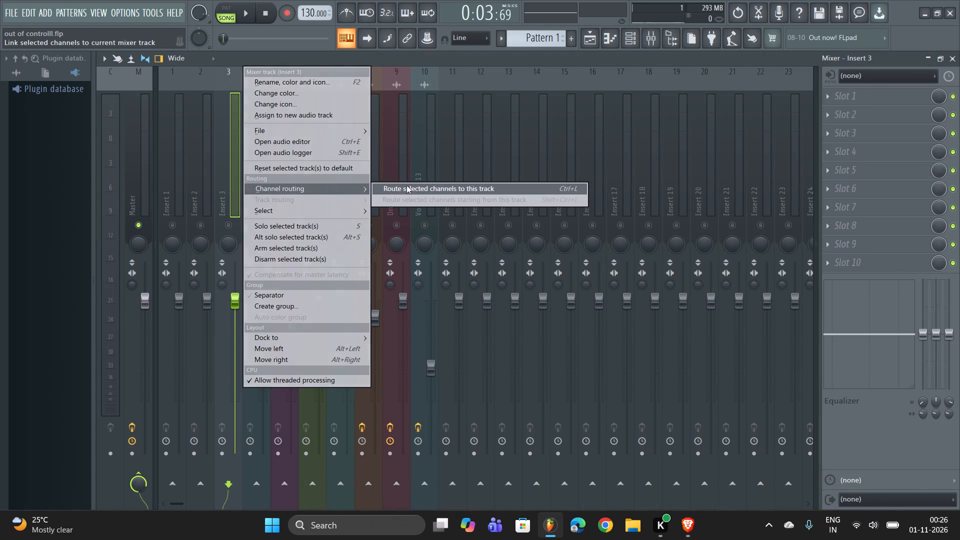
left_click(406, 185)
Switch all mixer tracks back on, return to the playlist, and play the arrangement from bar 16.
key("space")
key("space")
right_click(236, 222)
right_click(235, 221)
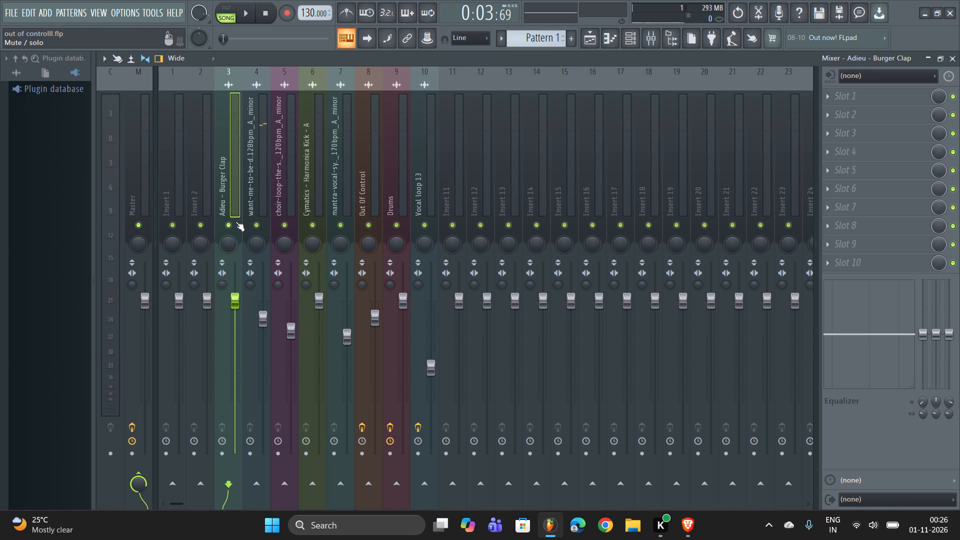
key("space")
left_click(946, 58)
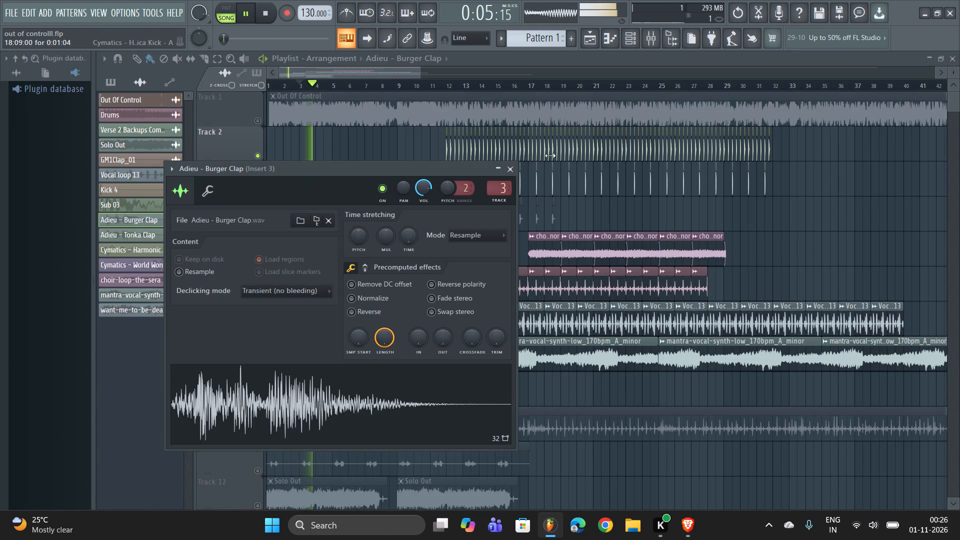
left_click(511, 86)
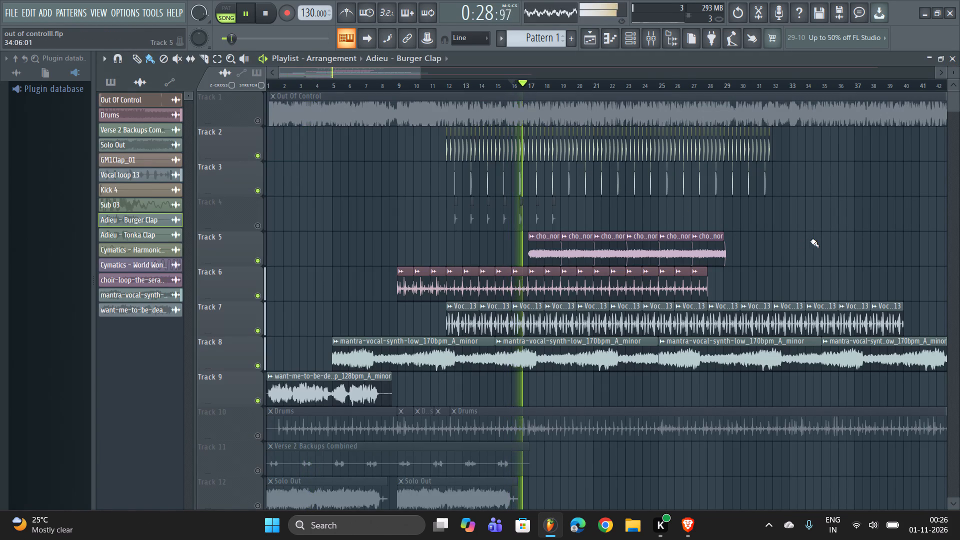
Balance the Vocal loop 13 mixer track solo and in the mix, settle its level at 54% (-11.5 dB), and close the mixer.
double_click(593, 327)
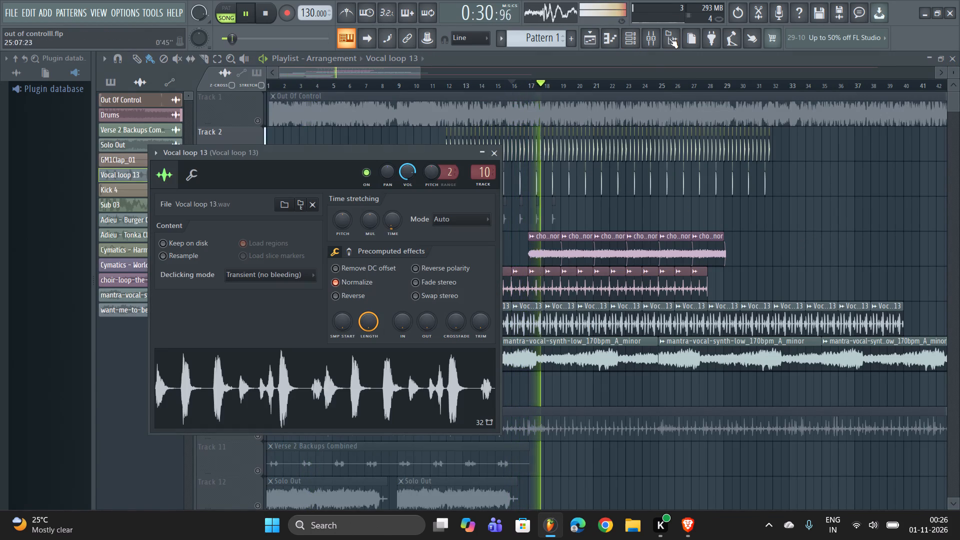
left_click(653, 40)
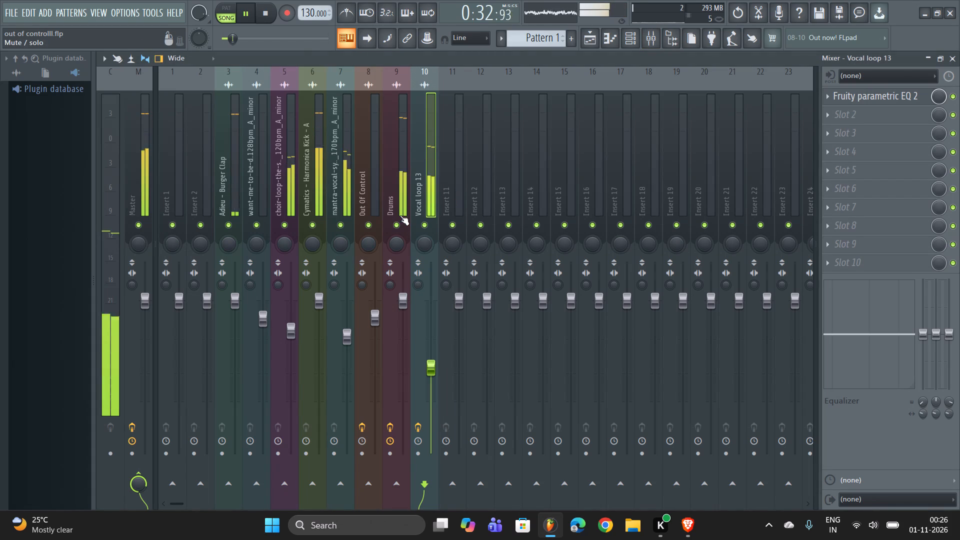
right_click(429, 222)
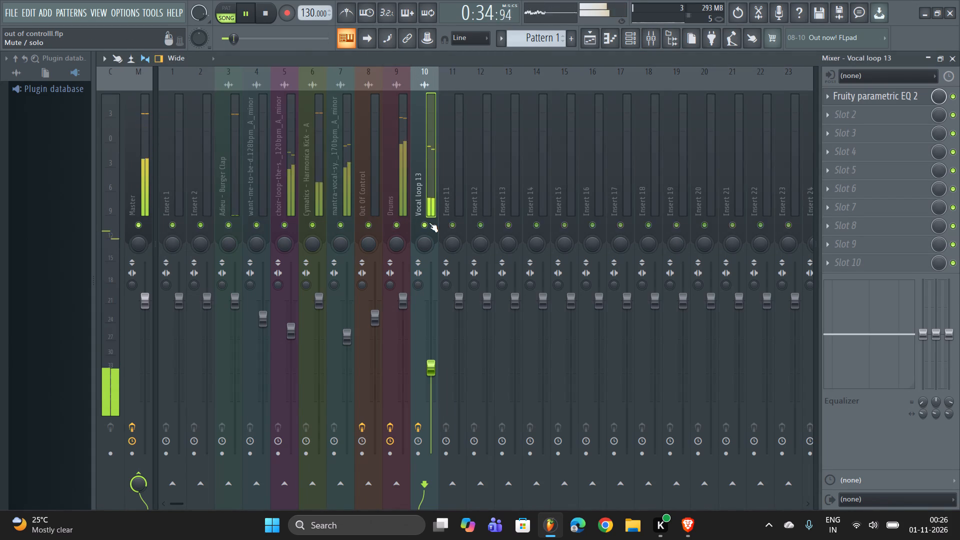
left_click_drag(428, 370, 427, 414)
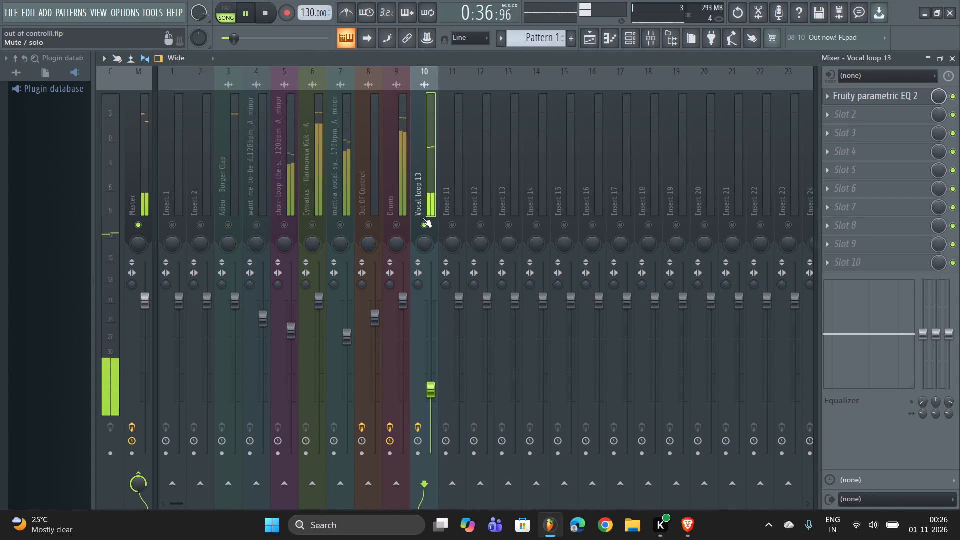
right_click(423, 218)
right_click(423, 218)
right_click(423, 218)
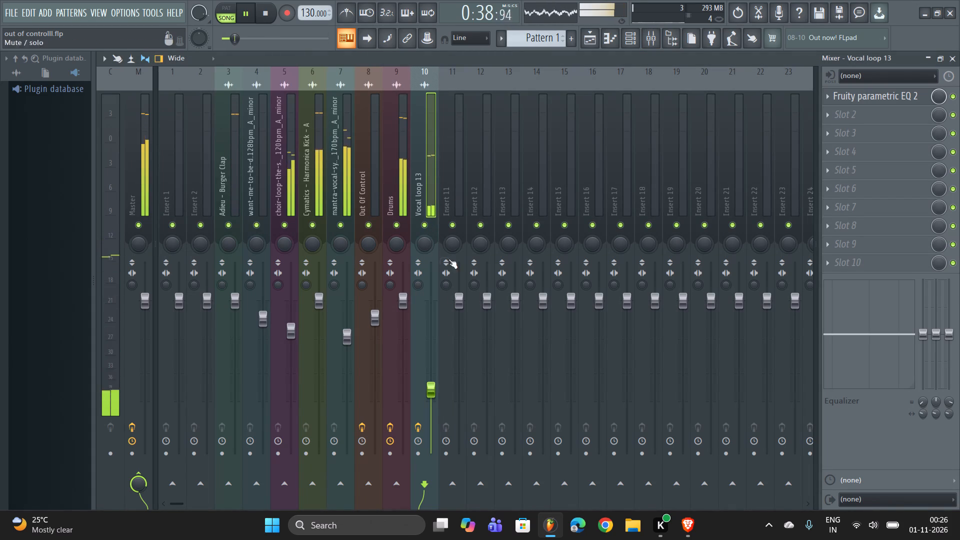
left_click_drag(430, 384, 408, 229)
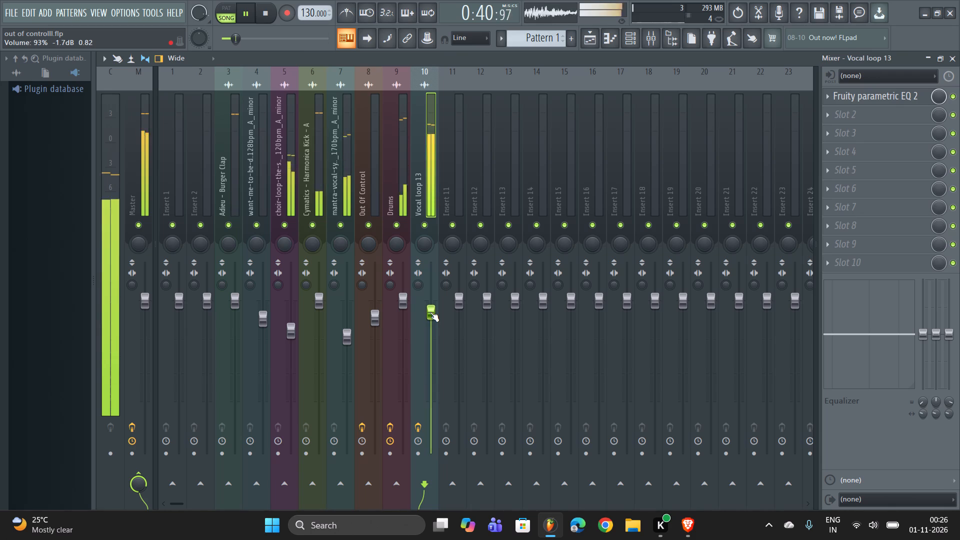
left_click_drag(430, 312, 445, 489)
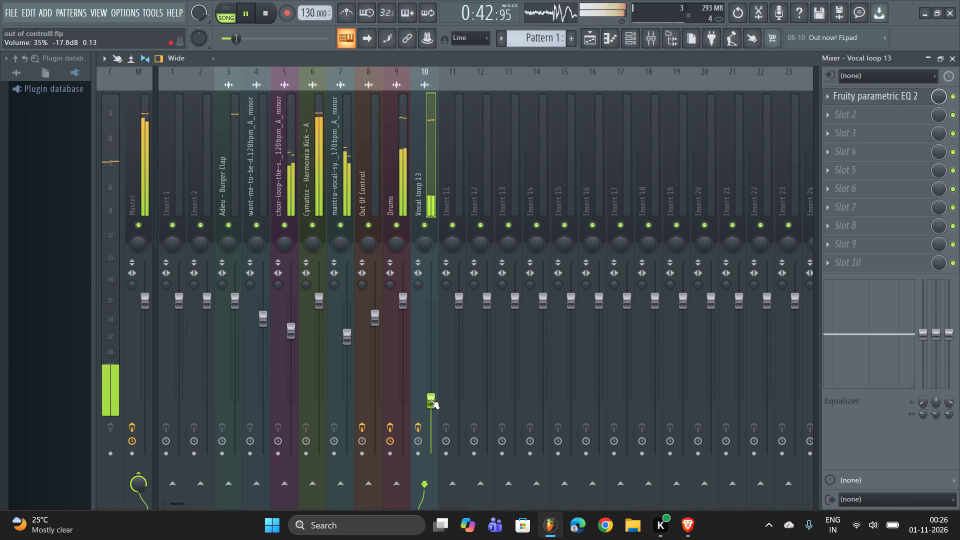
left_click_drag(430, 399, 447, 359)
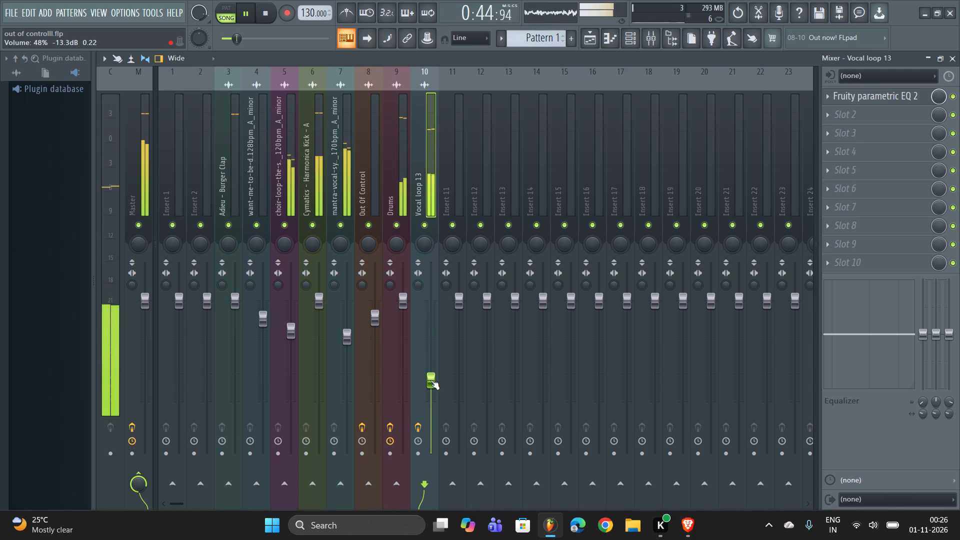
left_click_drag(431, 379, 436, 360)
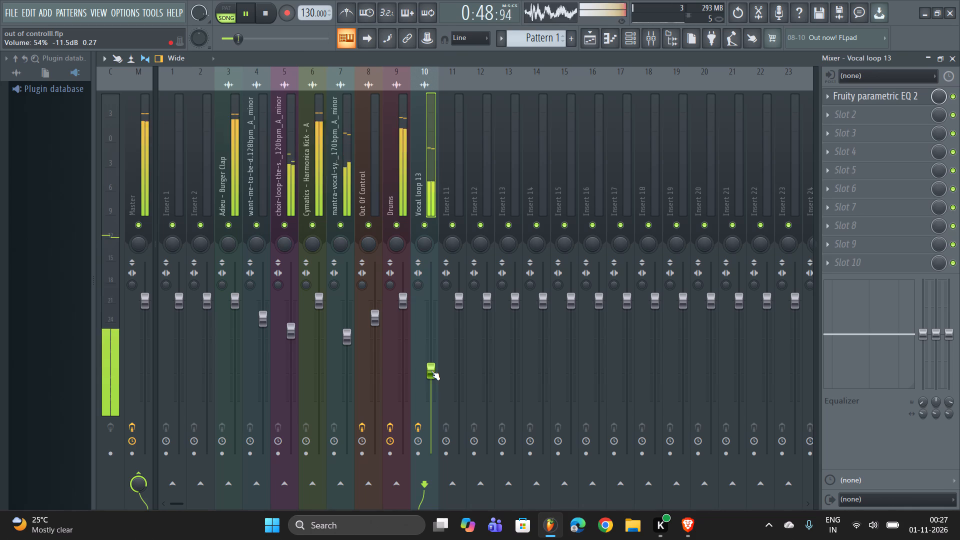
left_click_drag(950, 53, 949, 57)
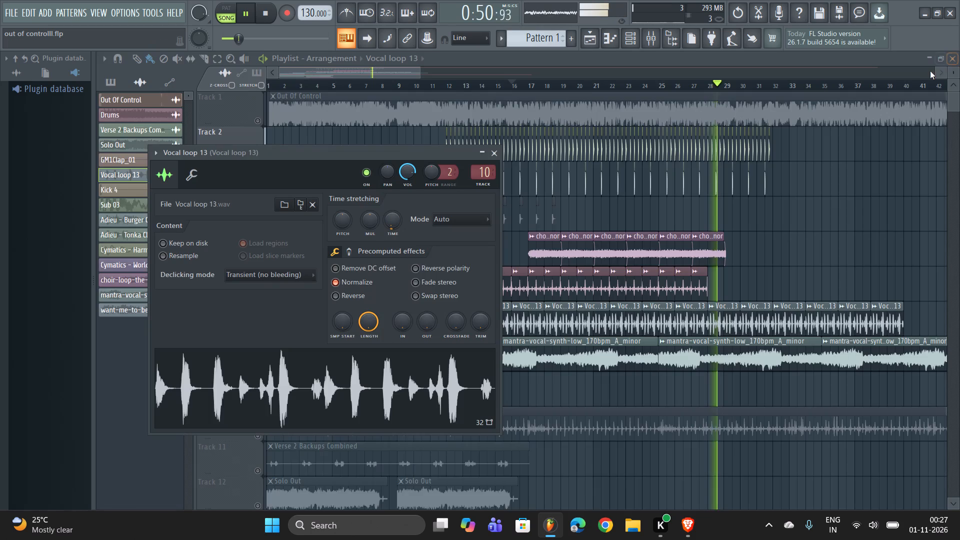
Save the project with more of the arrangement's timeline in view.
left_click_drag(418, 68, 589, 65)
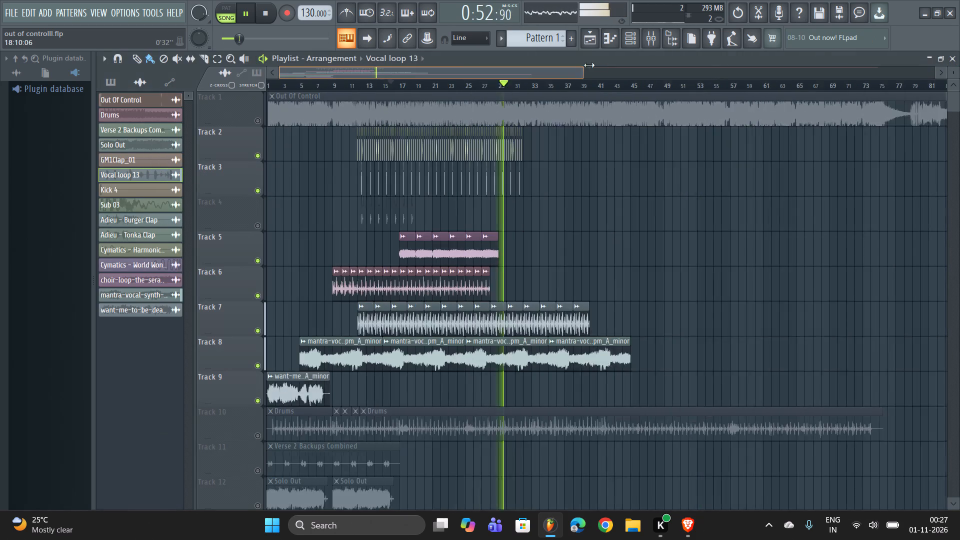
left_click_drag(589, 65, 642, 79)
right_click(613, 173)
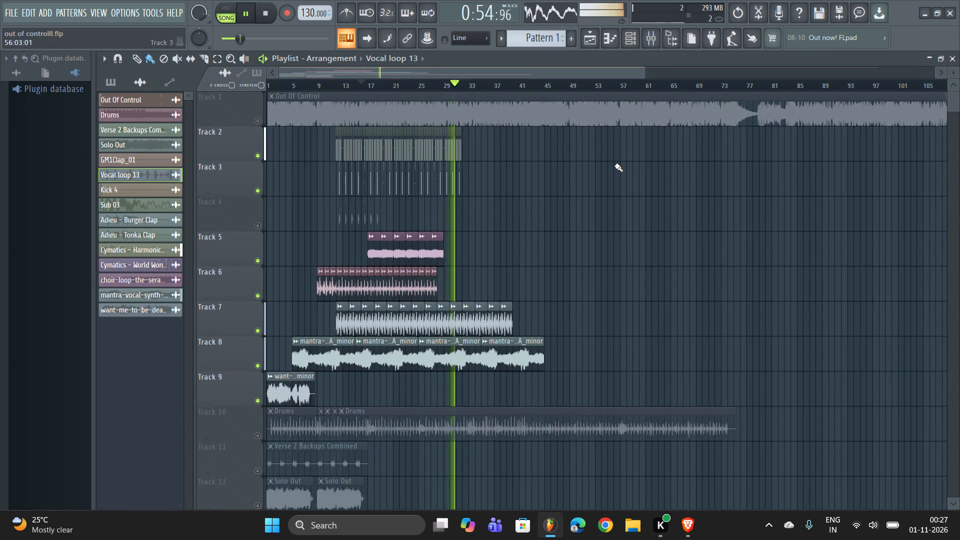
key("ctrl+s")
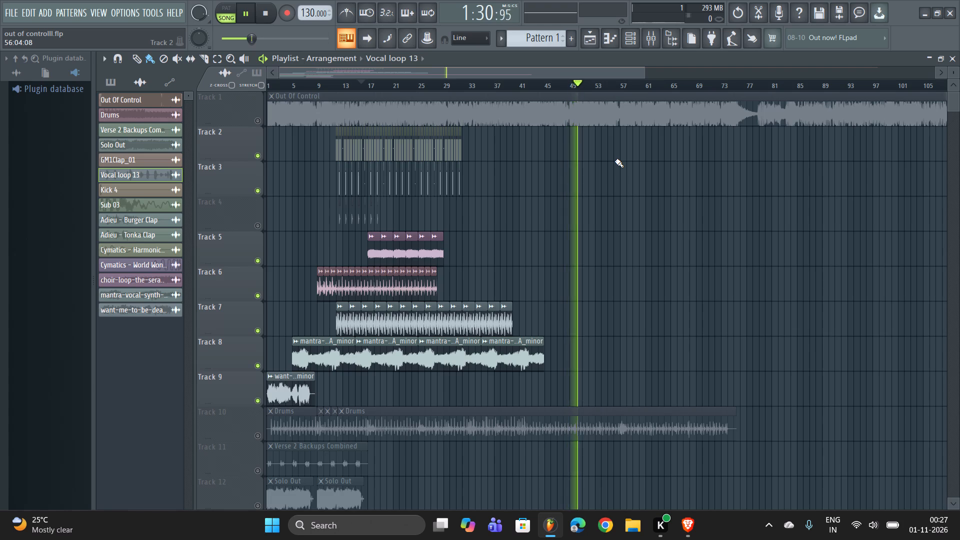
Stop playback and replay the arrangement from bar 16 to check the mix.
key("space")
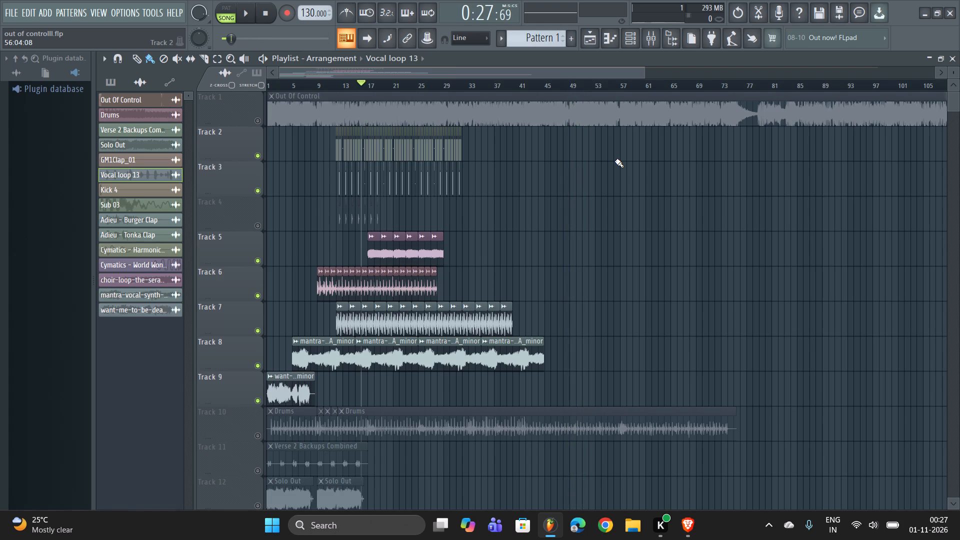
key("space")
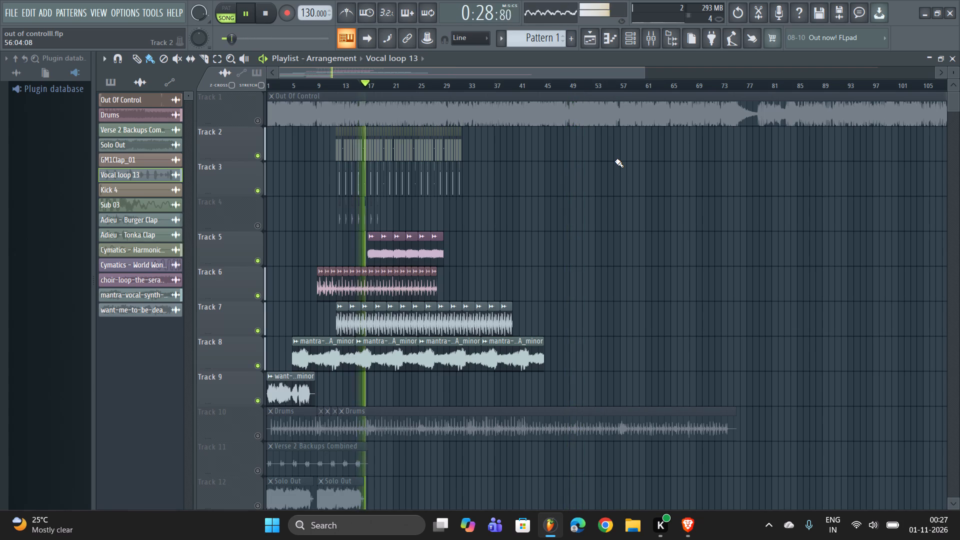
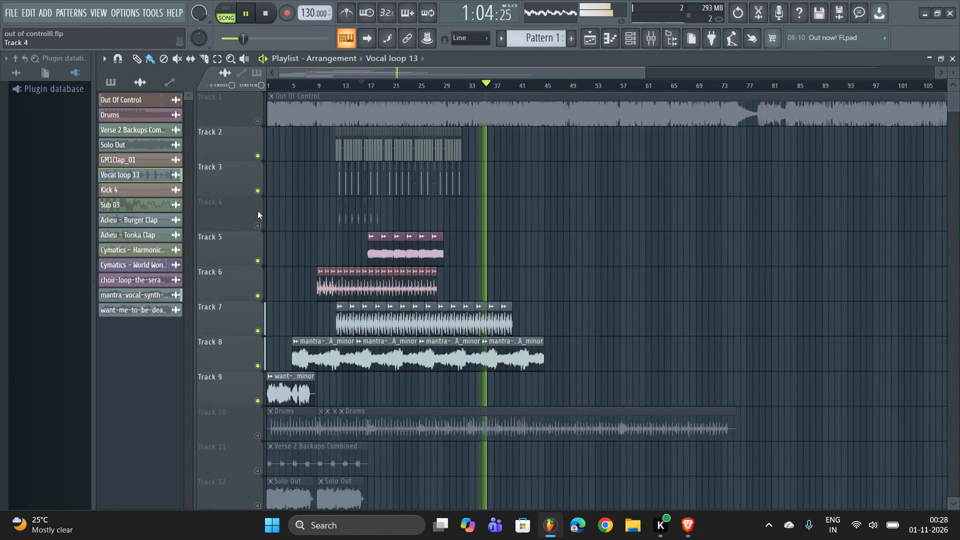
Mute Track 3 and play the arrangement from bar 22.
left_click(259, 190)
left_click(400, 84)
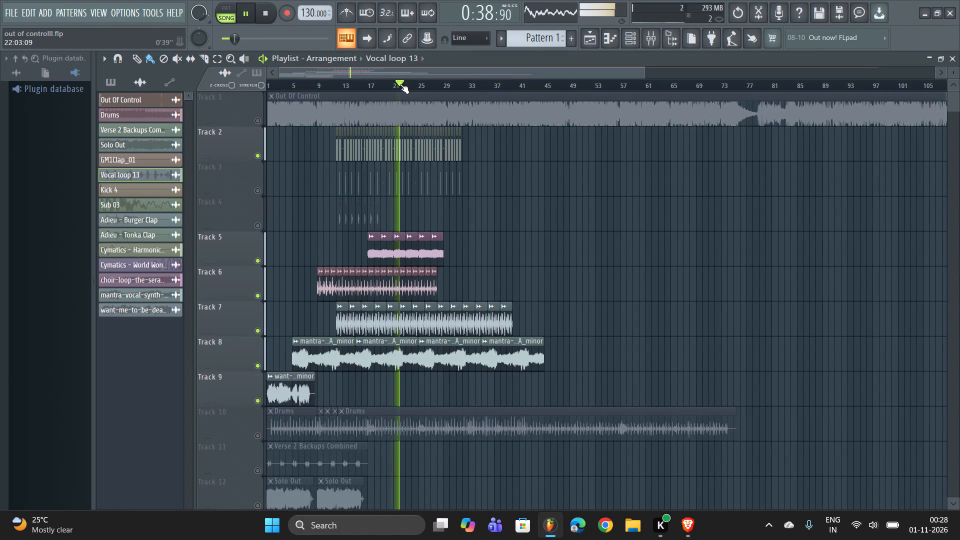
right_click(577, 266)
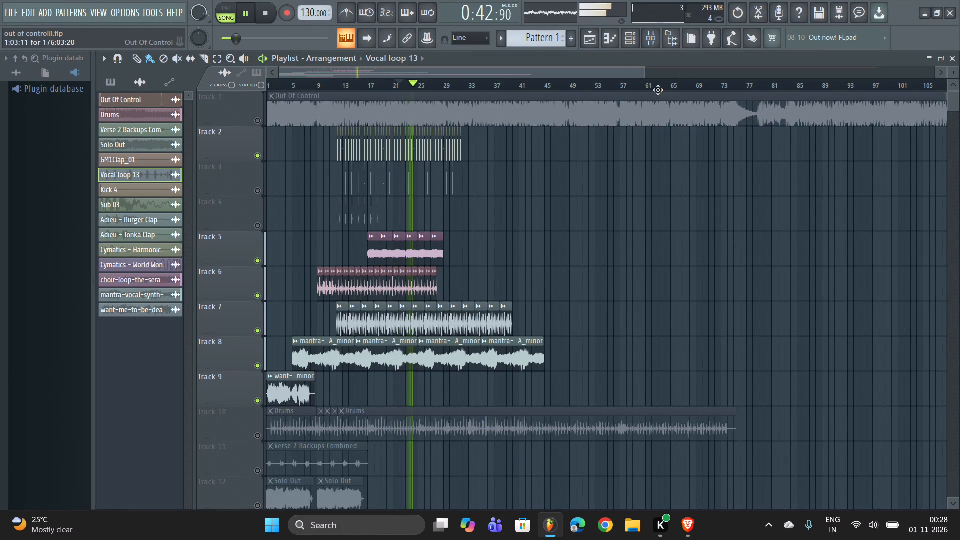
Copy the last five Drums clips on Track 6 to bar 28, then erase the copies beyond bar 29.
left_click_drag(646, 68, 344, 75)
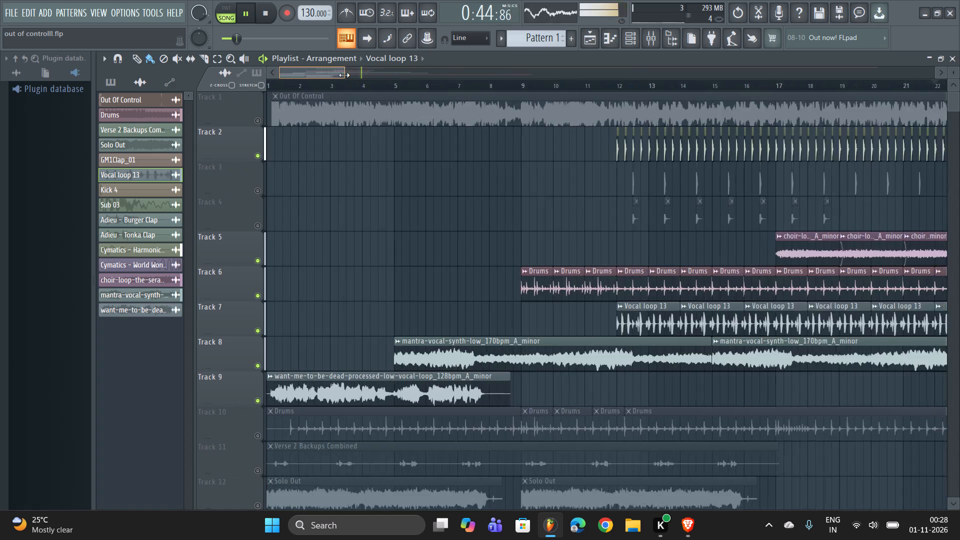
left_click_drag(344, 75, 343, 75)
left_click_drag(334, 76, 405, 70)
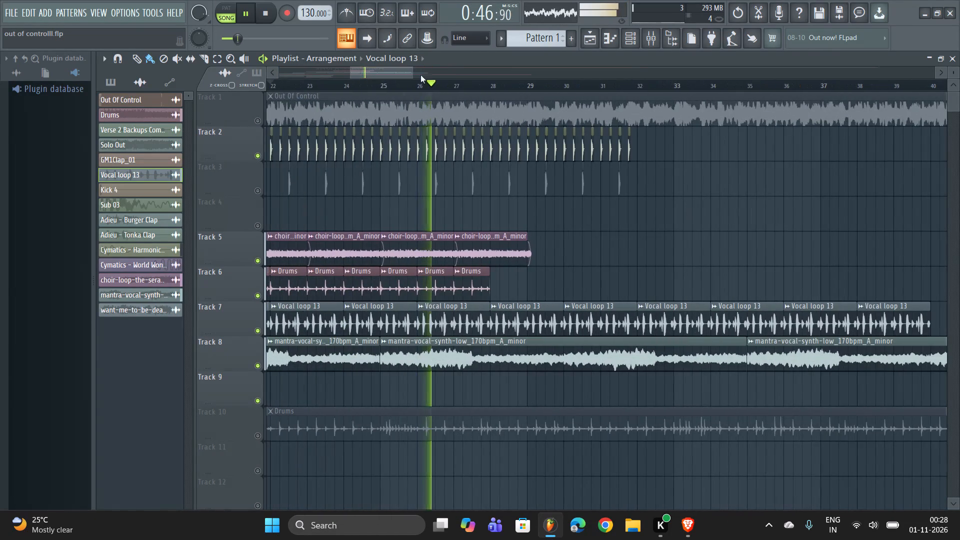
left_click_drag(614, 285, 311, 265, "ctrl")
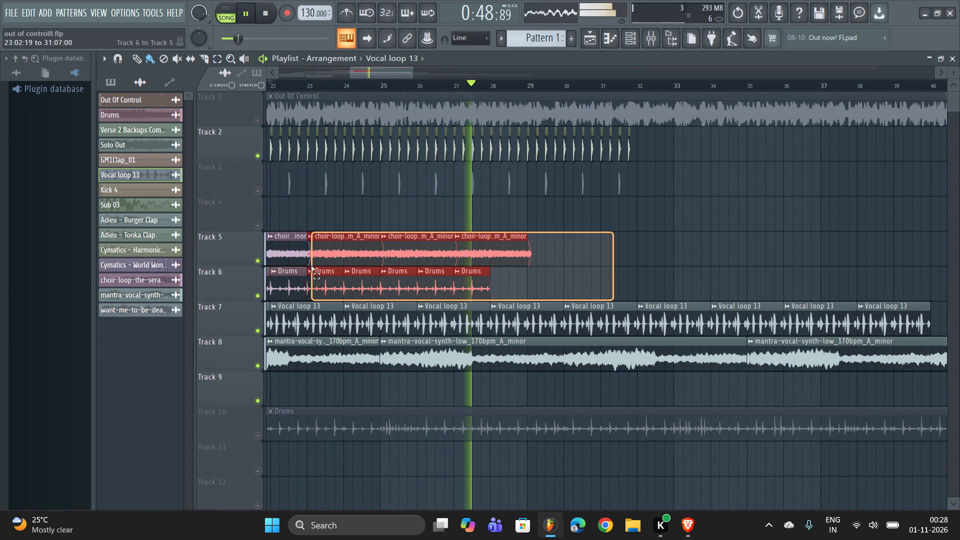
left_click_drag(311, 265, 316, 281, "ctrl")
left_click_drag(316, 281, 504, 293, "shift")
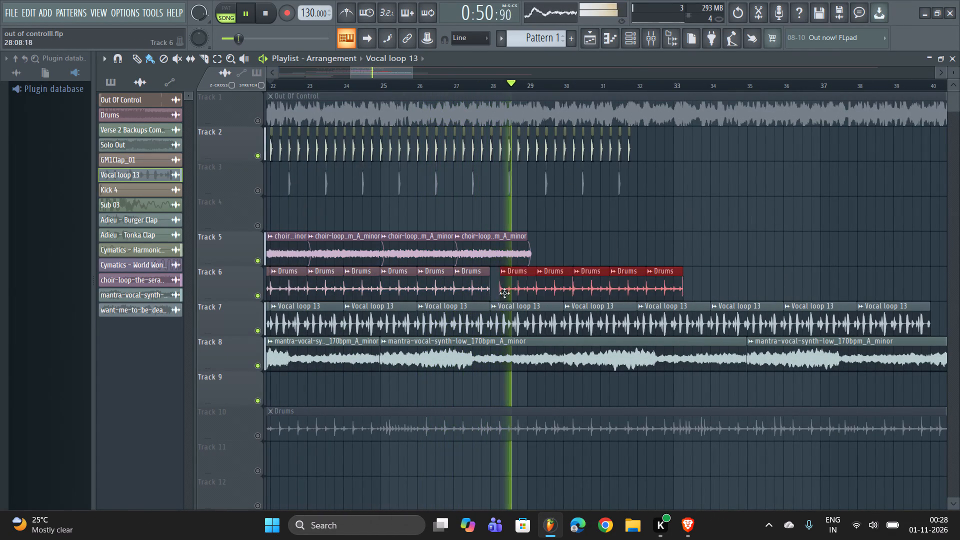
left_click_drag(504, 293, 502, 294, "shift")
right_click(633, 249)
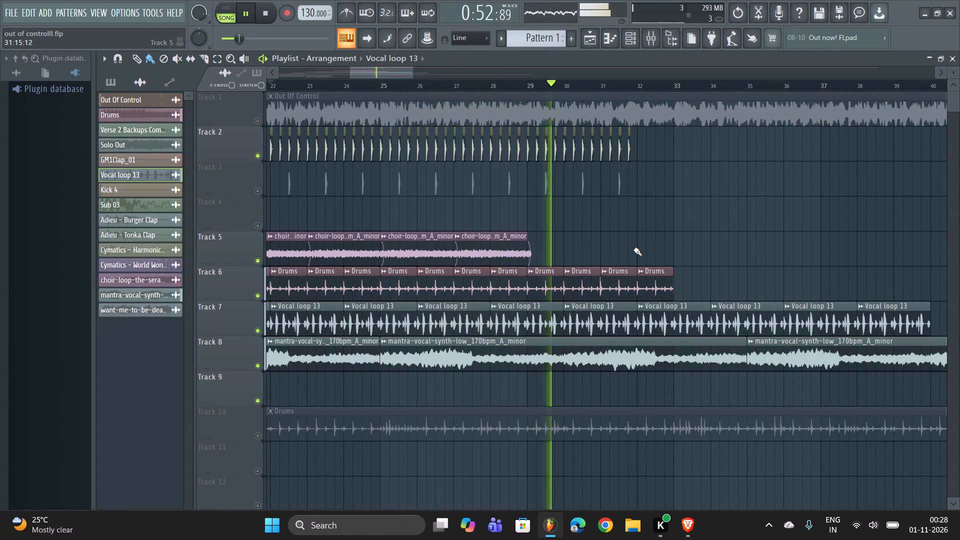
right_click(552, 275)
right_click_drag(560, 280, 685, 266)
scroll(686, 255, "up", 2)
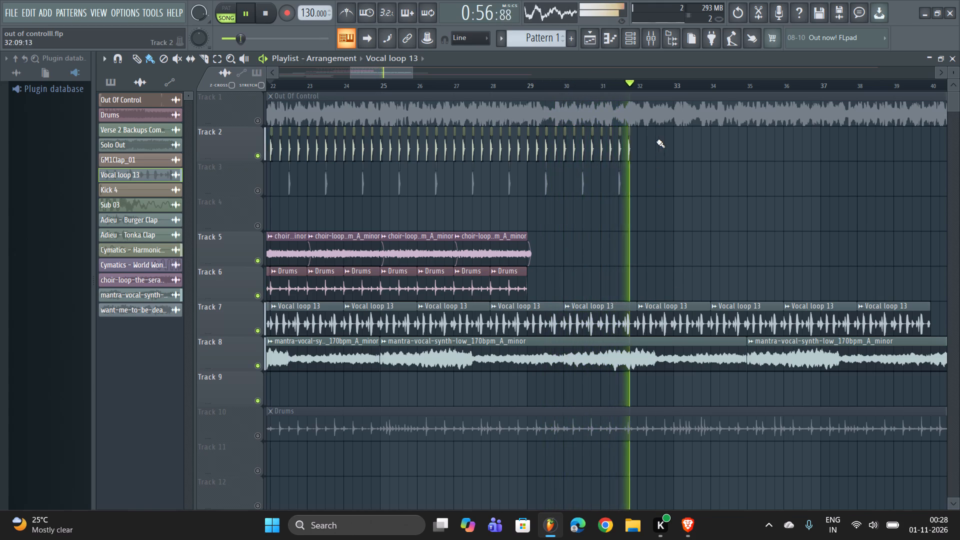
Copy the last eight Cymatics kick clips on Track 2 directly after the existing row and erase the copies from bar 33 onward.
left_click_drag(657, 141, 554, 142, "ctrl")
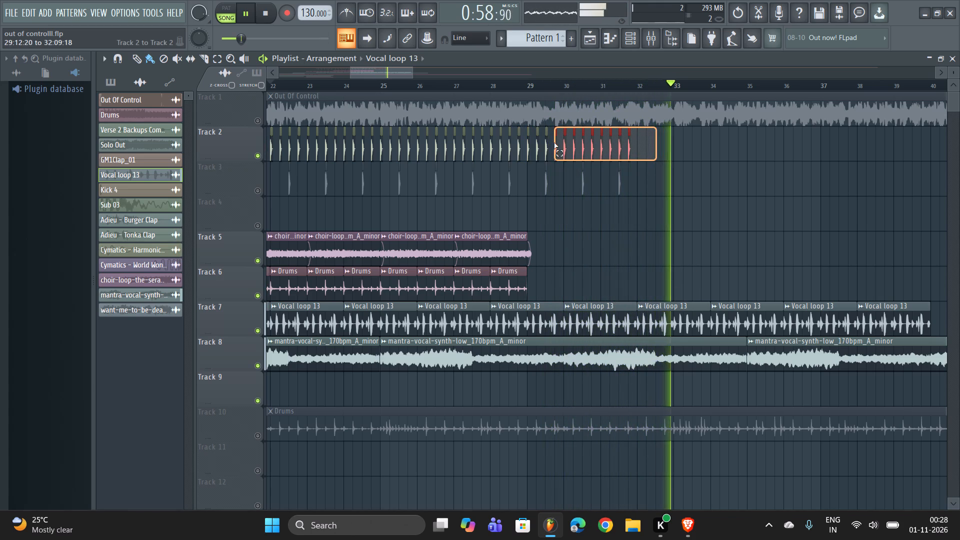
left_click_drag(554, 142, 561, 143, "ctrl")
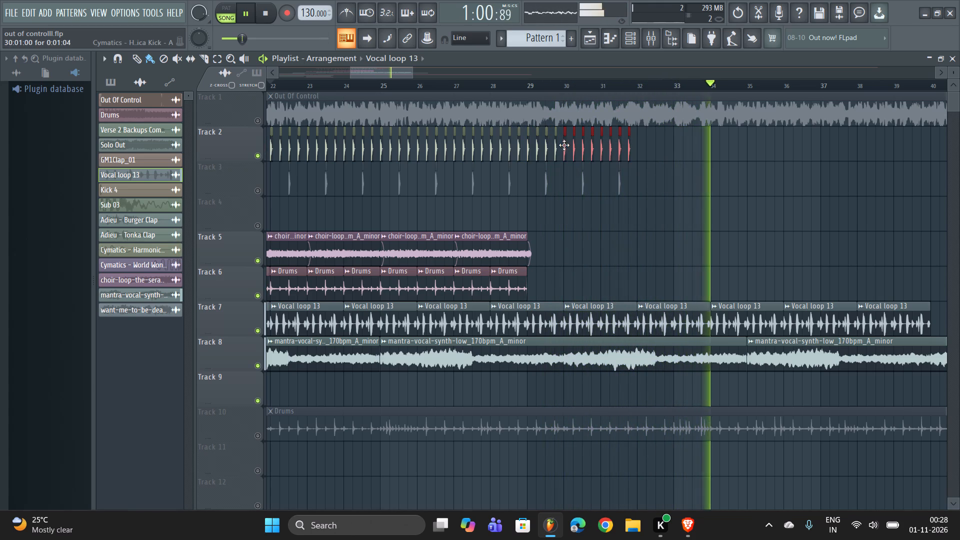
left_click_drag(563, 144, 670, 147, "shift")
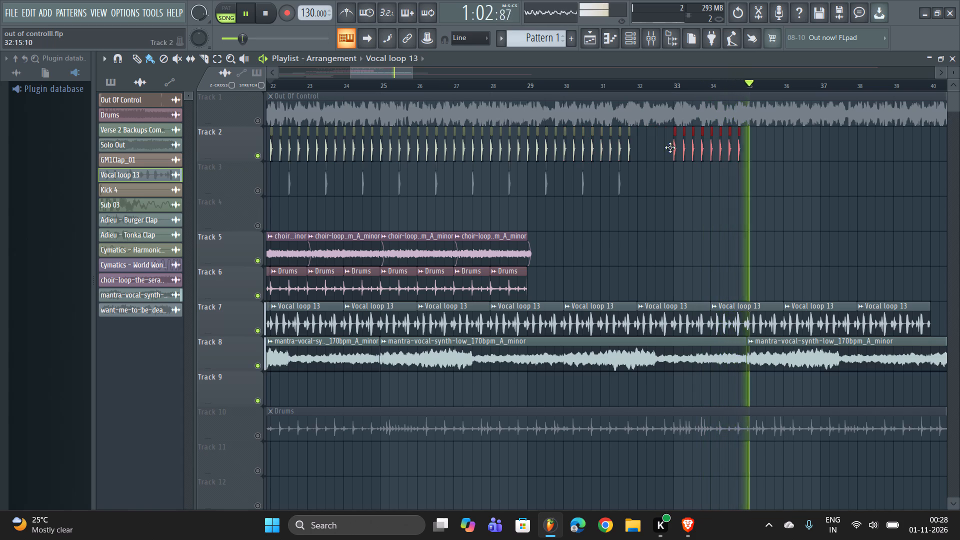
left_click_drag(670, 147, 640, 153, "shift")
right_click_drag(730, 209, 727, 174)
right_click_drag(728, 145, 681, 144)
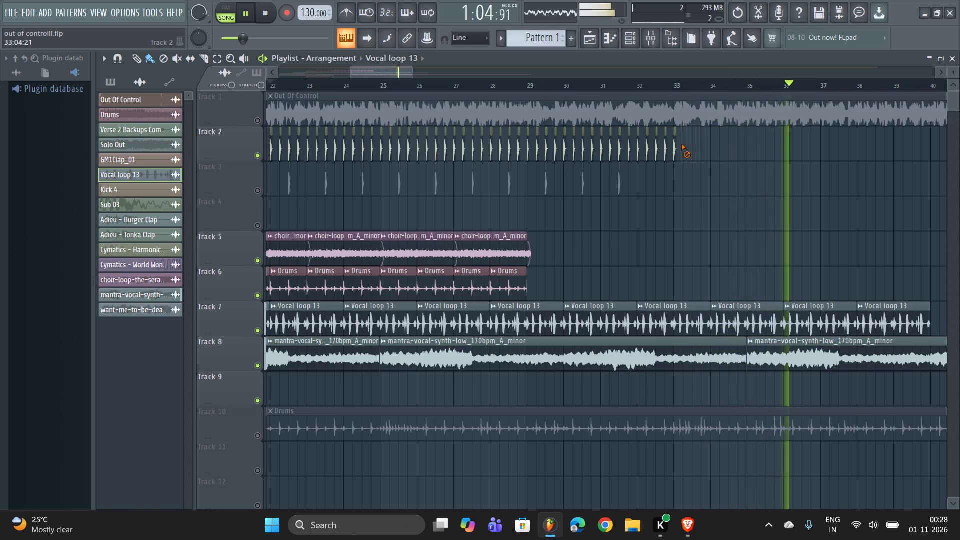
right_click_drag(681, 144, 676, 144)
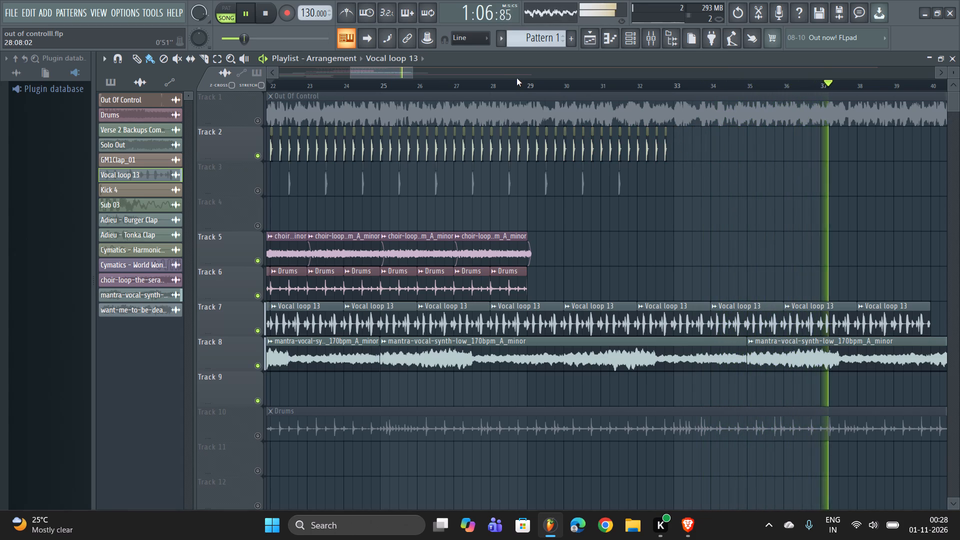
Replay the arrangement from around bar 28 and save the project.
left_click(522, 80)
scroll(593, 247, "up", 4)
right_click(726, 246)
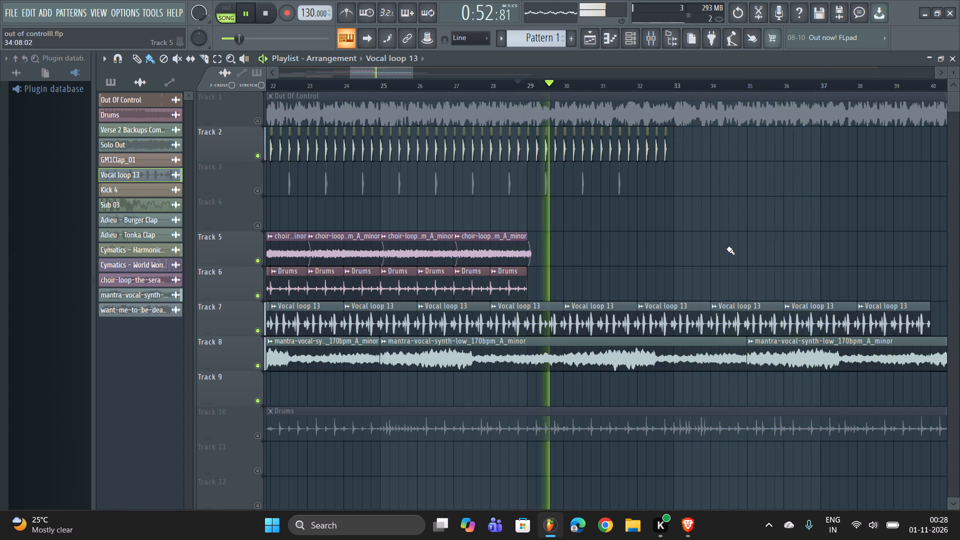
key("ctrl+s")
scroll(682, 209, "up", 4)
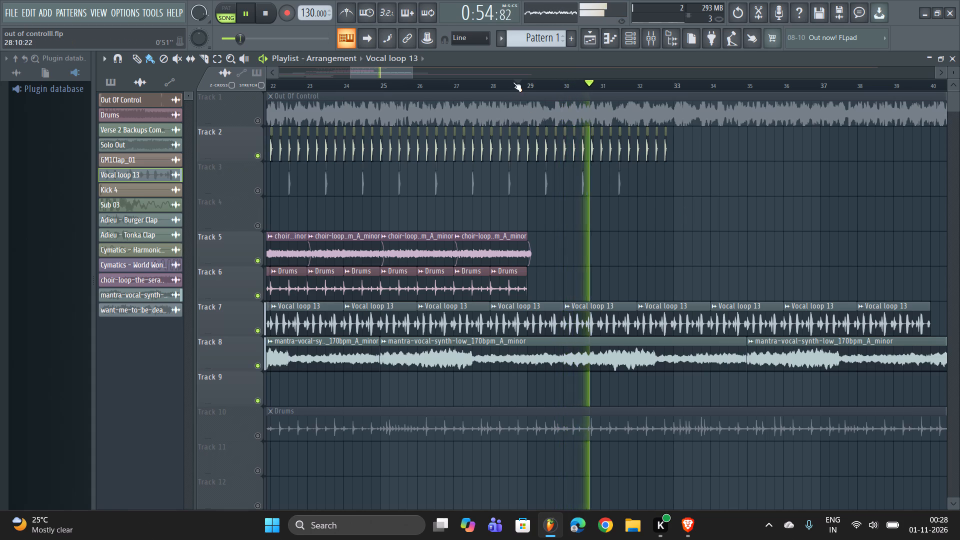
left_click(513, 74)
left_click(491, 87)
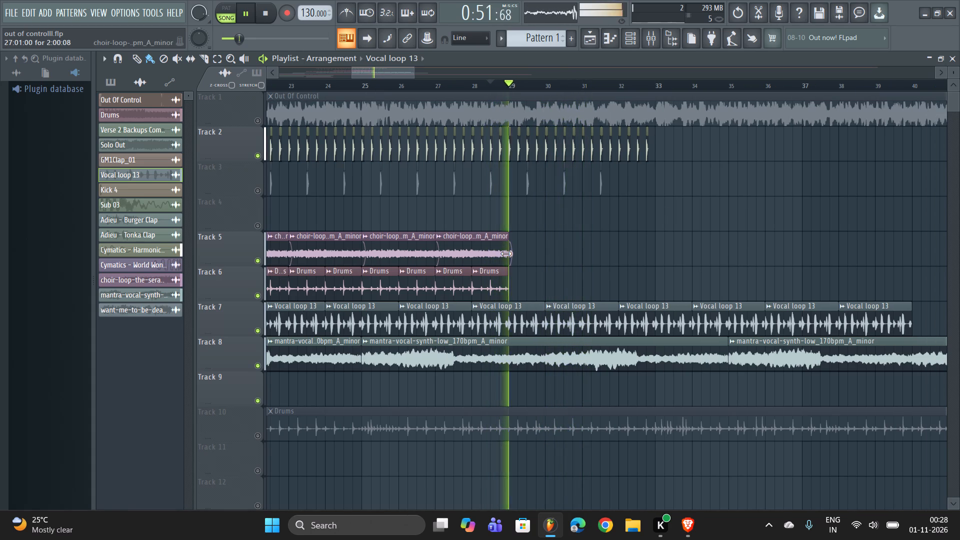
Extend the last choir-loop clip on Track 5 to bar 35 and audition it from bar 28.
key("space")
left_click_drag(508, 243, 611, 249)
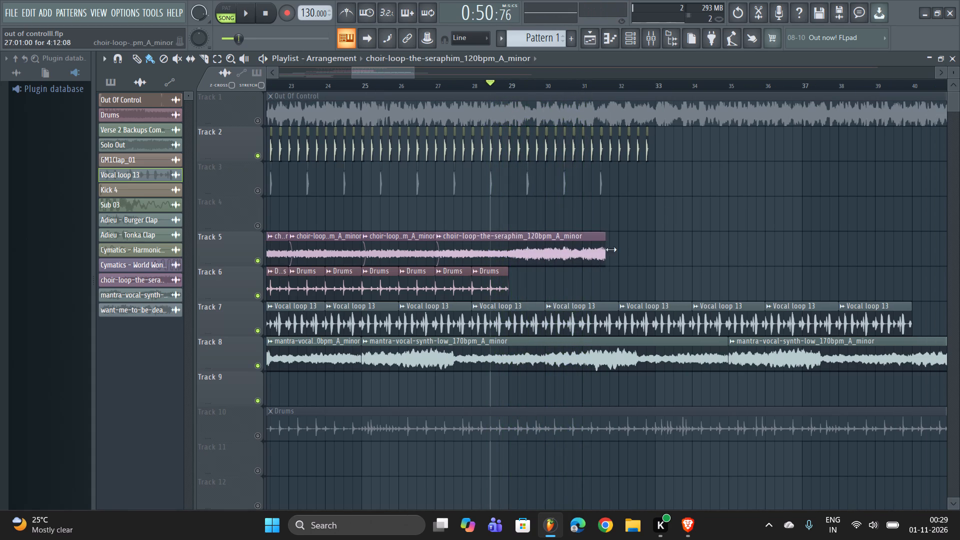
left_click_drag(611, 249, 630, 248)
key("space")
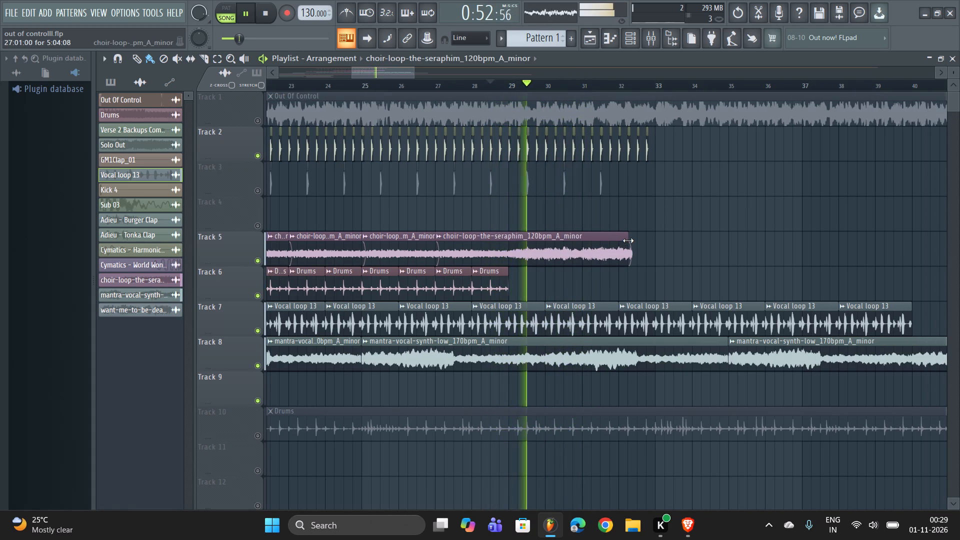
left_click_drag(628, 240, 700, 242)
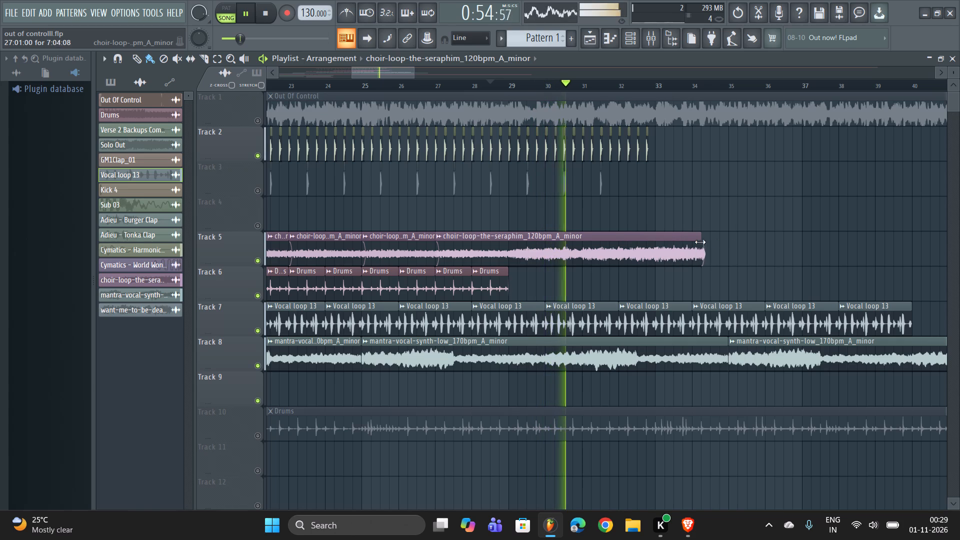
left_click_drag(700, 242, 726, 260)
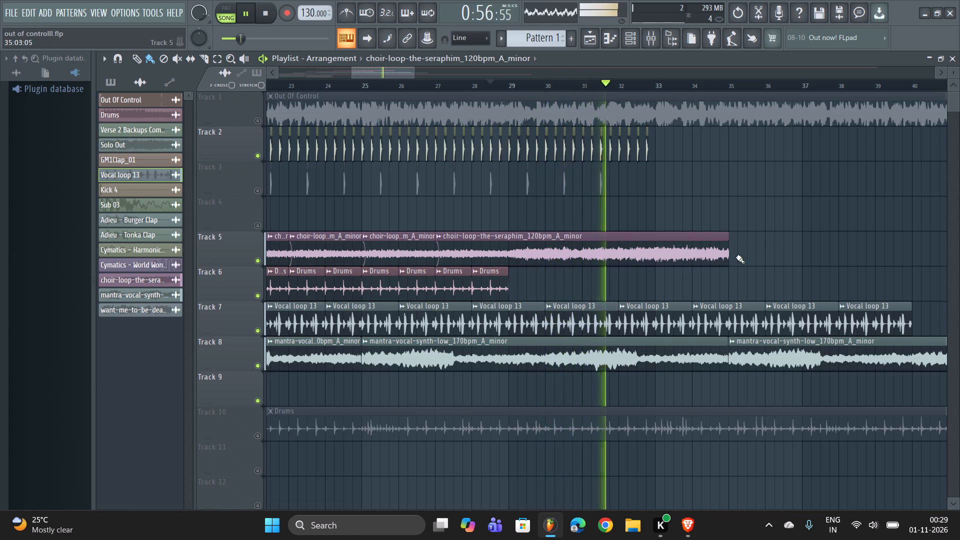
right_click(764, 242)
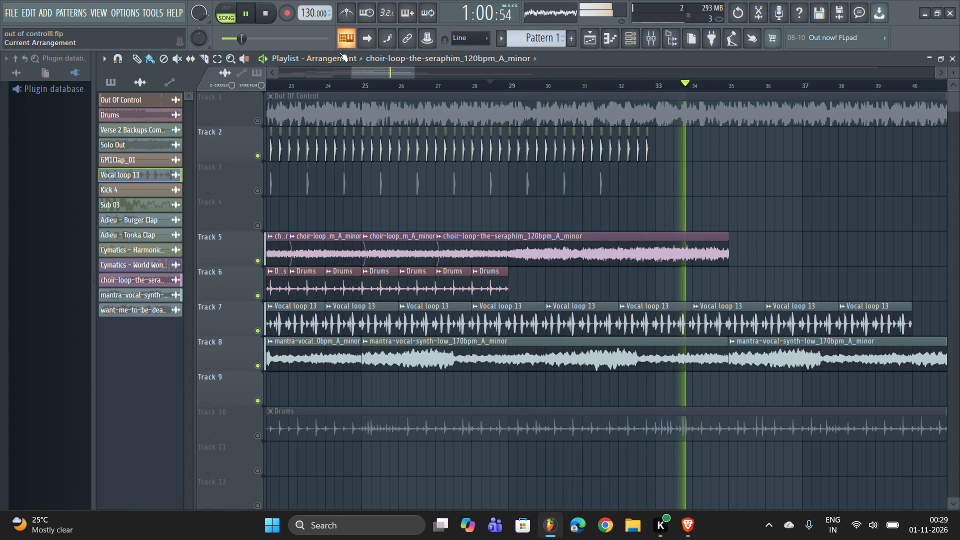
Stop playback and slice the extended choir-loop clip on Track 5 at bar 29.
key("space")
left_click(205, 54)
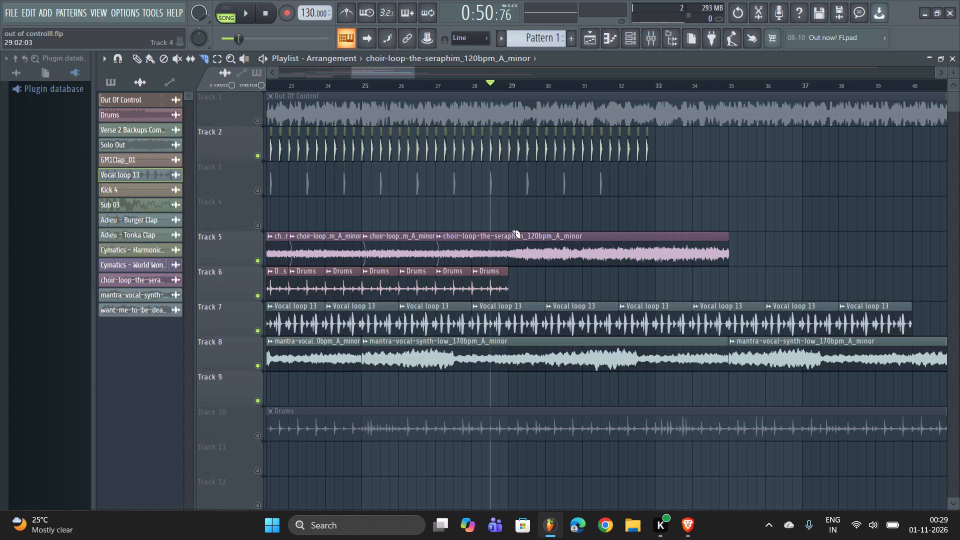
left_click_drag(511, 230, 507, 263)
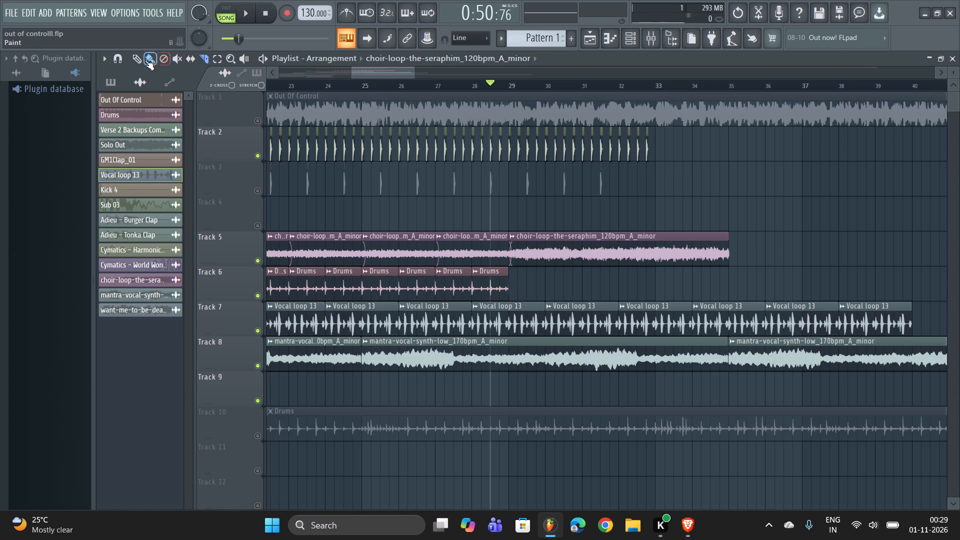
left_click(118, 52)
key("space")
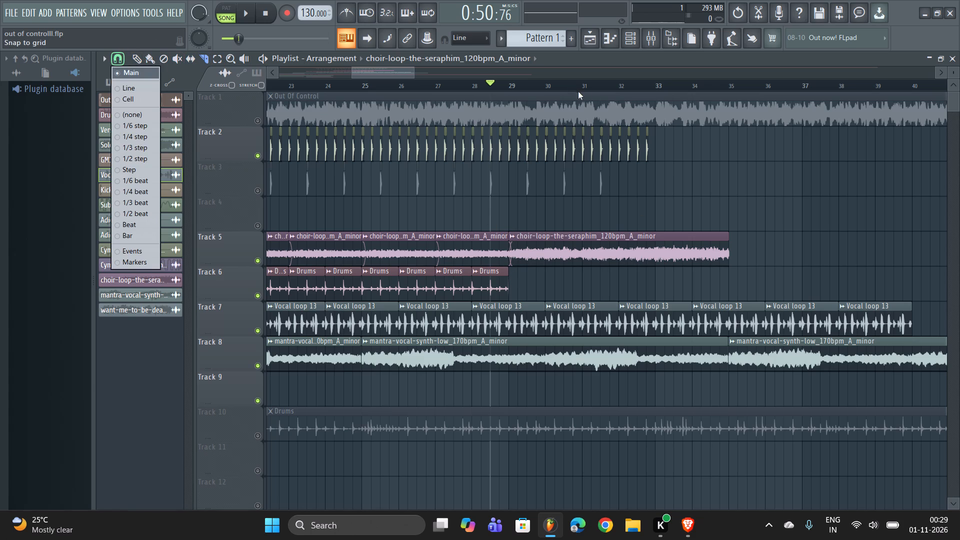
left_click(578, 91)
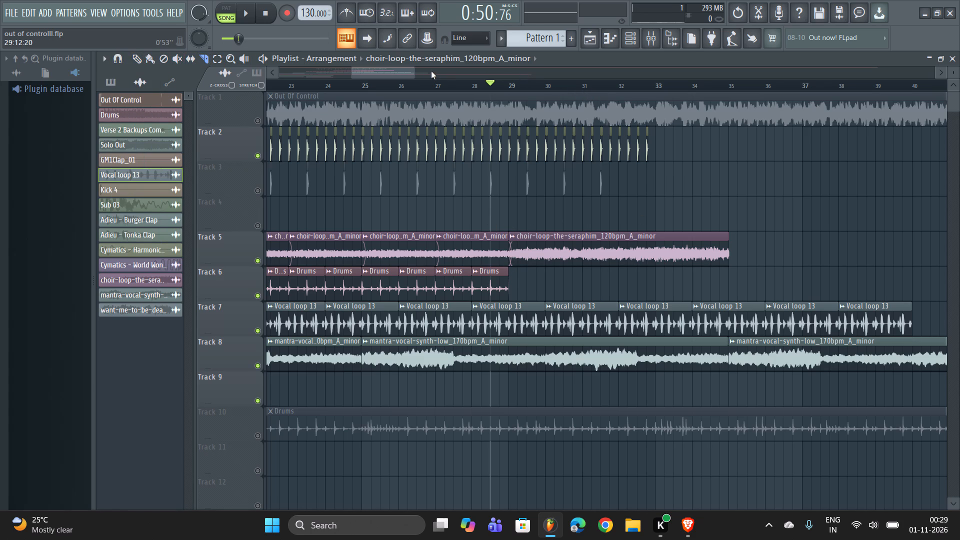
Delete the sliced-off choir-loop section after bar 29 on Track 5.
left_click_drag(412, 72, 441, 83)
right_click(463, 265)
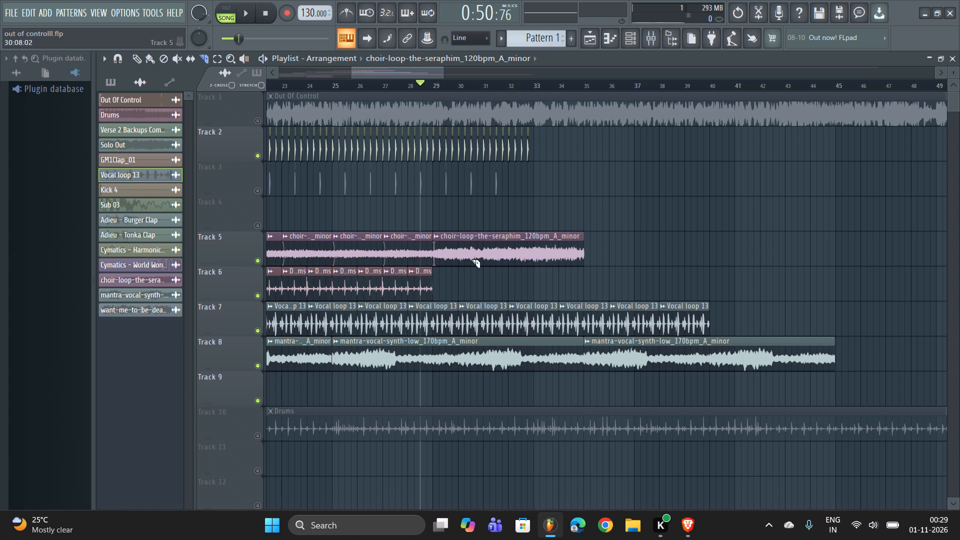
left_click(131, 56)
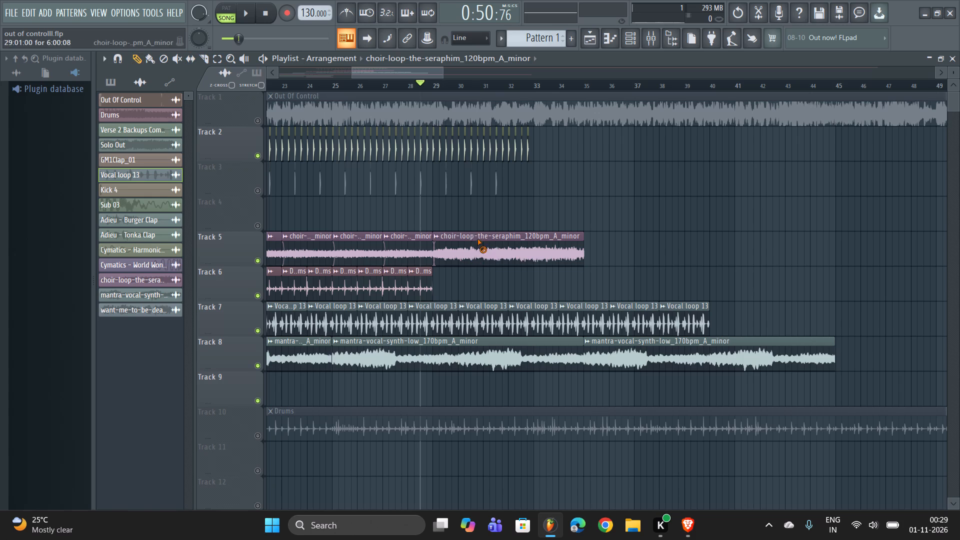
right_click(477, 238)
Duplicate the choir-loop clips on Track 5 from bars 17–29 to start at bar 29, play the result, and clear the selection.
left_click_drag(502, 241, 247, 249, "ctrl")
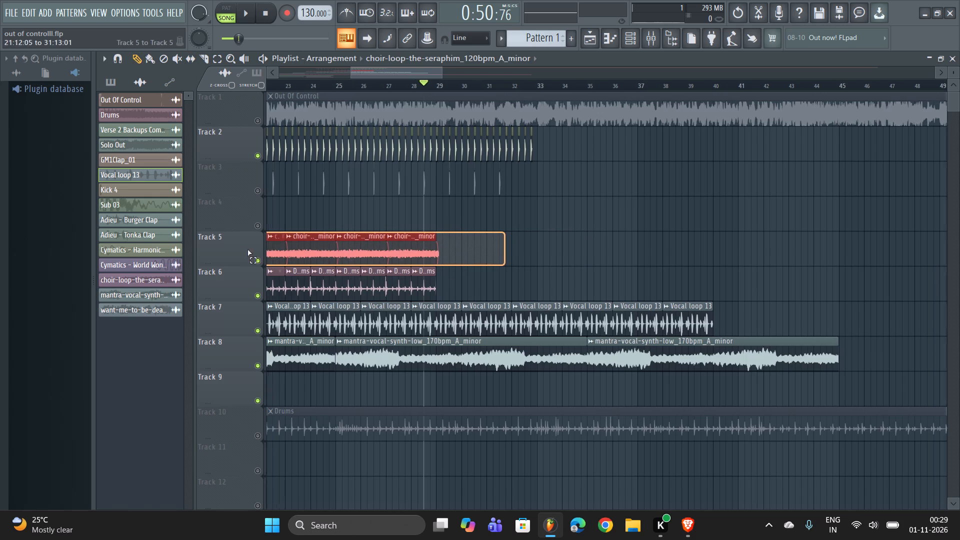
left_click_drag(247, 249, 410, 249, "ctrl")
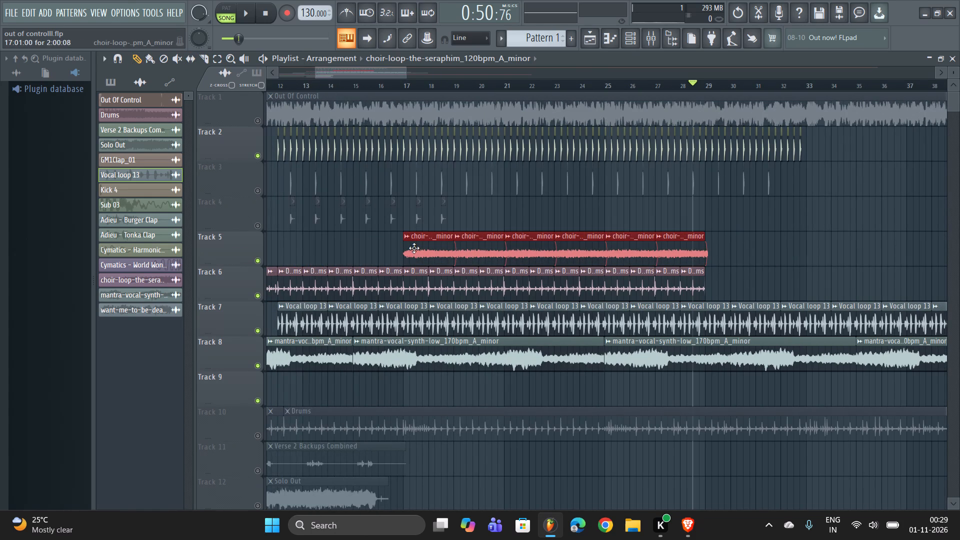
left_click_drag(414, 248, 713, 244, "shift")
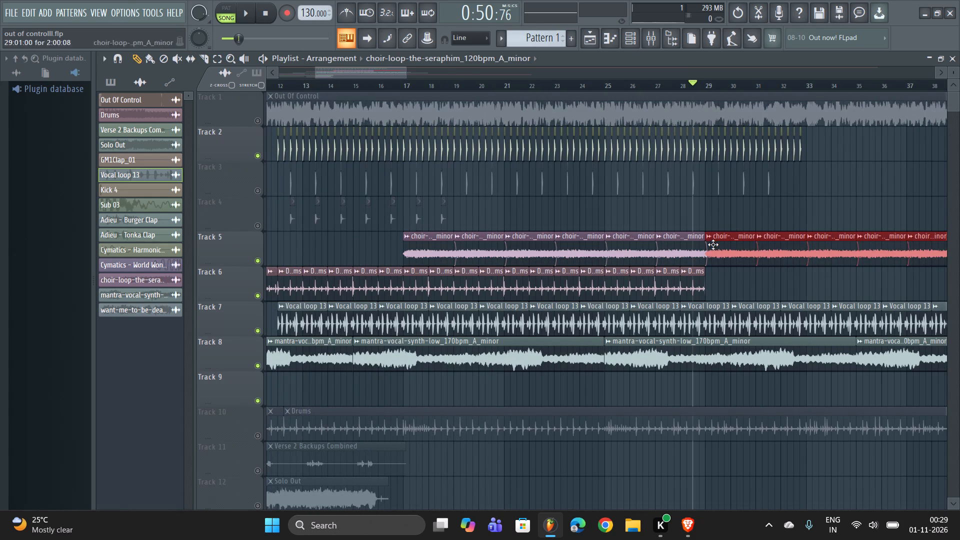
key("space")
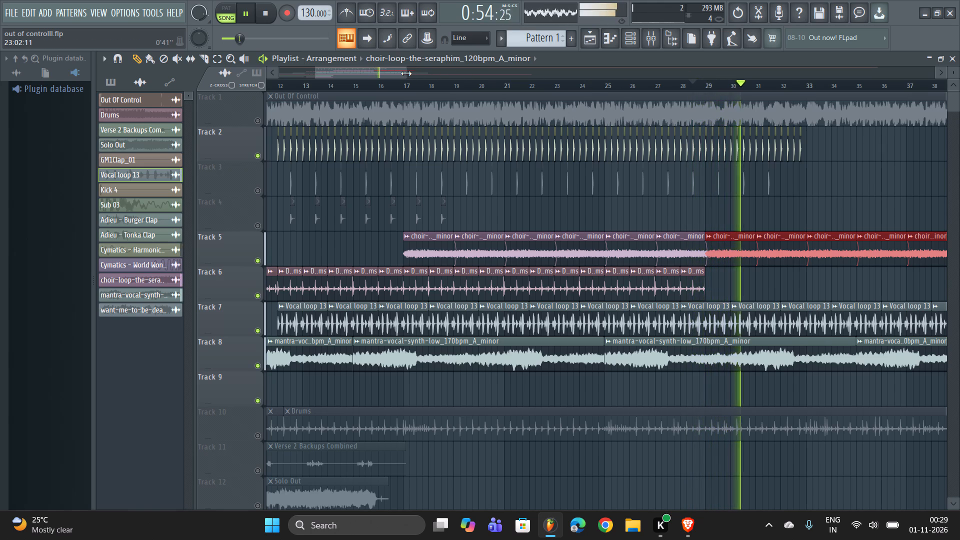
left_click_drag(402, 75, 481, 95)
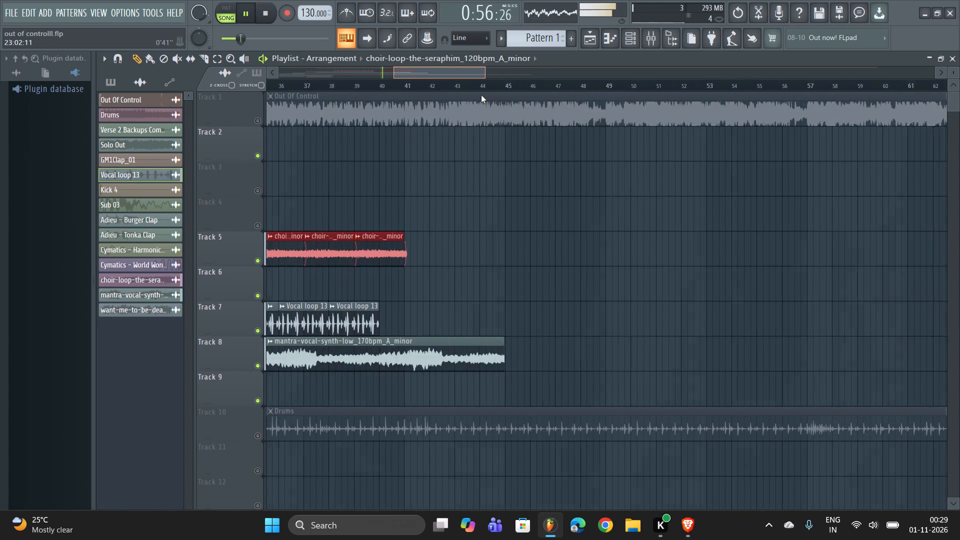
left_click_drag(481, 95, 450, 95)
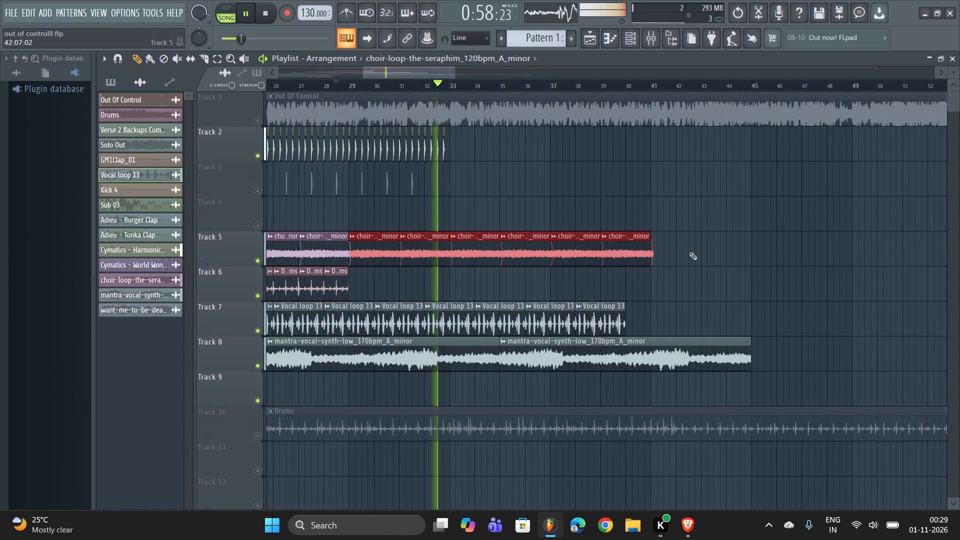
right_click(726, 239)
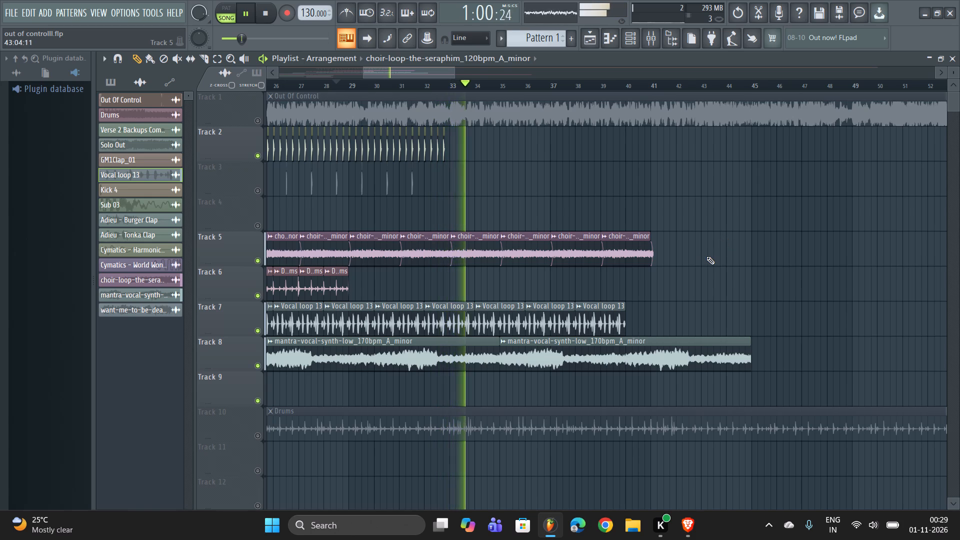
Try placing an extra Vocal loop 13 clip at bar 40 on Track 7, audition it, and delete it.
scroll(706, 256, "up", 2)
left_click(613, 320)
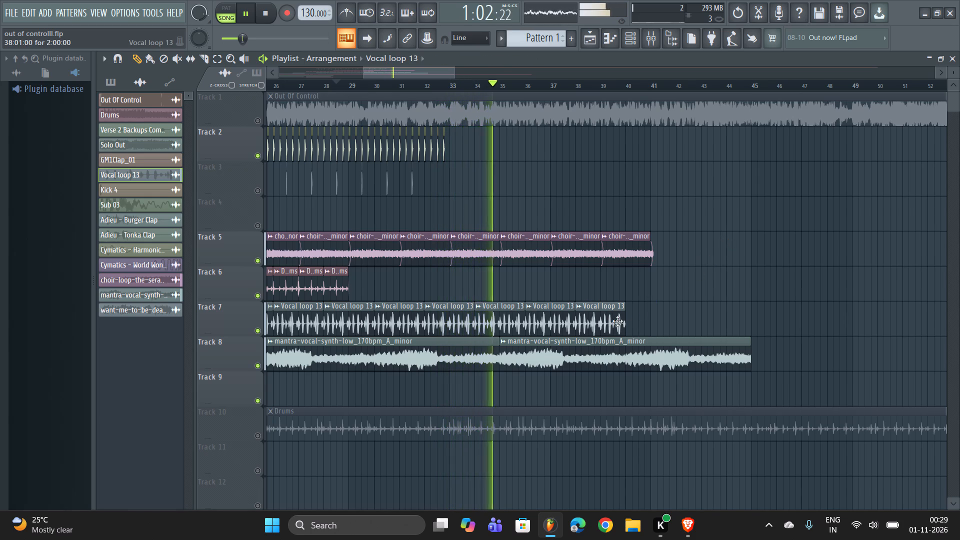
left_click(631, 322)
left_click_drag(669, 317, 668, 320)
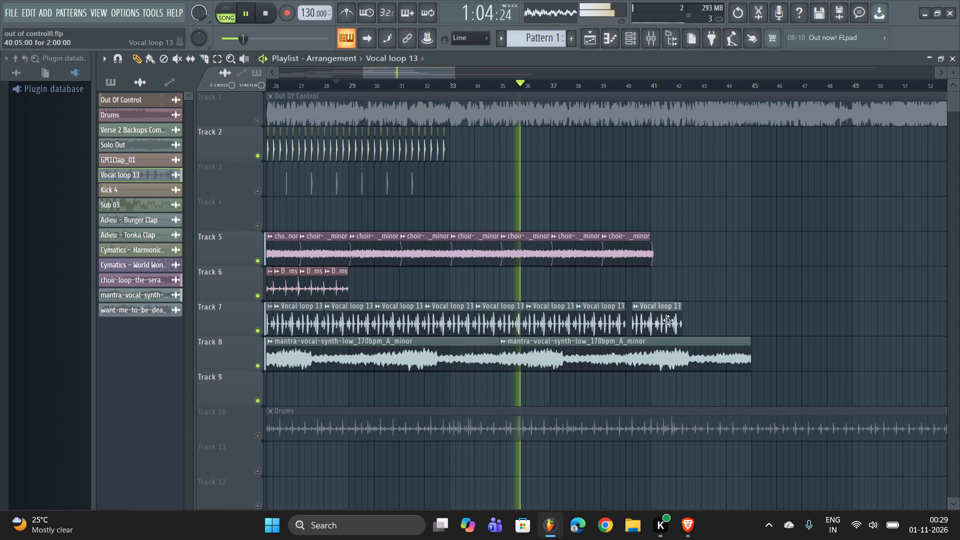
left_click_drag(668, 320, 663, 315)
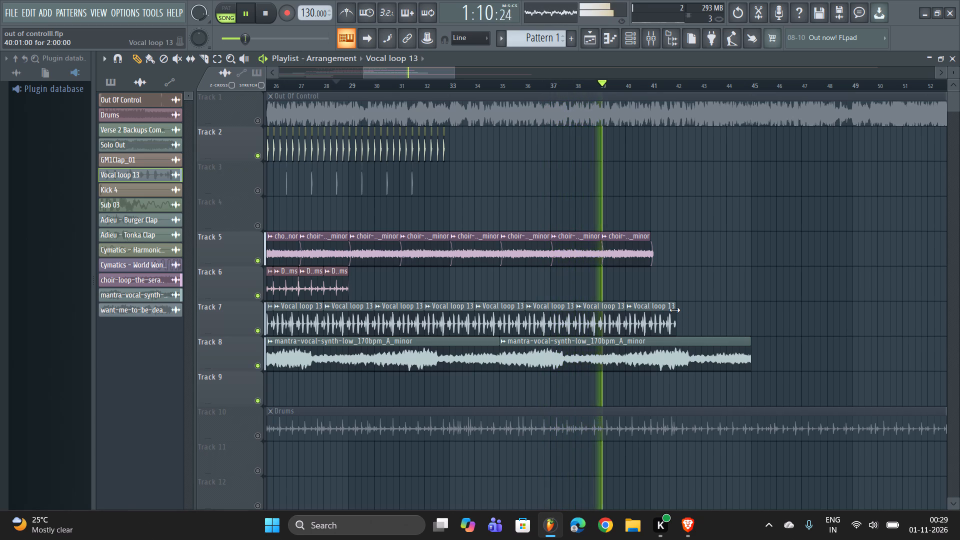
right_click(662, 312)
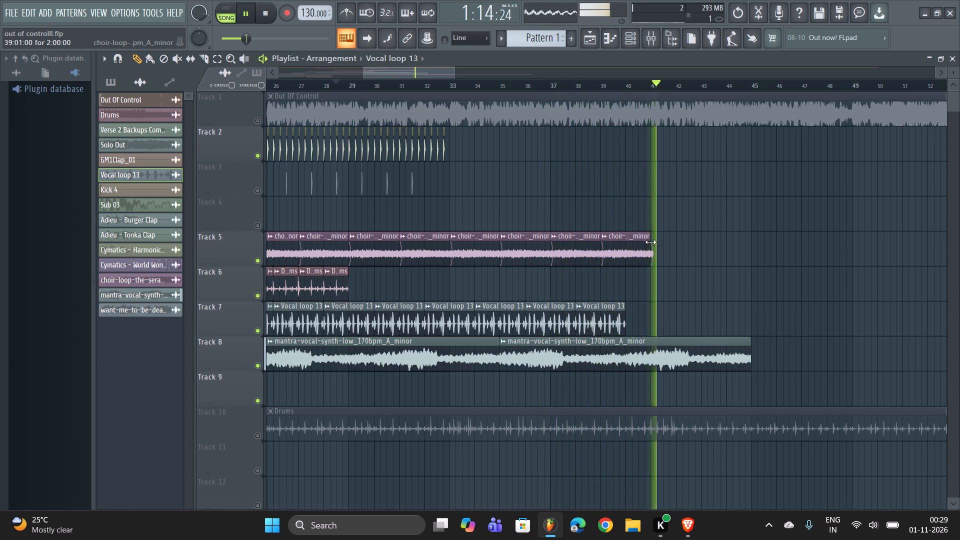
Extend the last choir-loop clip on Track 5 to bar 47 and audition it from about bar 39.
key("space")
left_click_drag(650, 240, 728, 243)
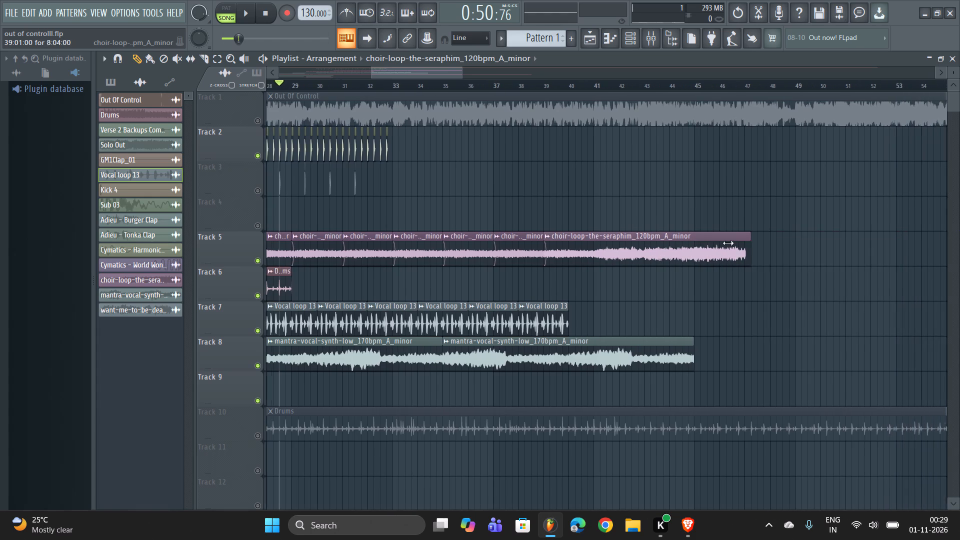
left_click_drag(728, 243, 747, 244)
left_click(558, 81)
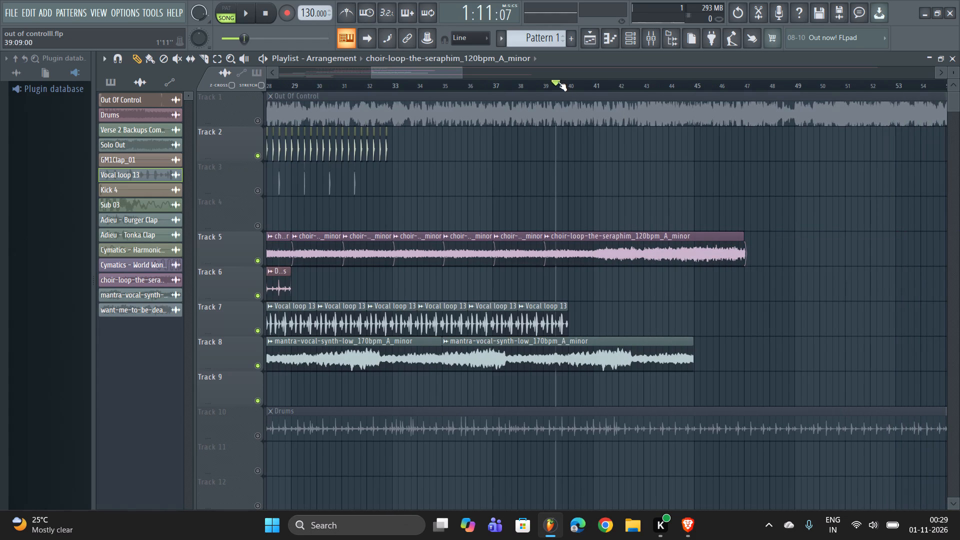
key("space")
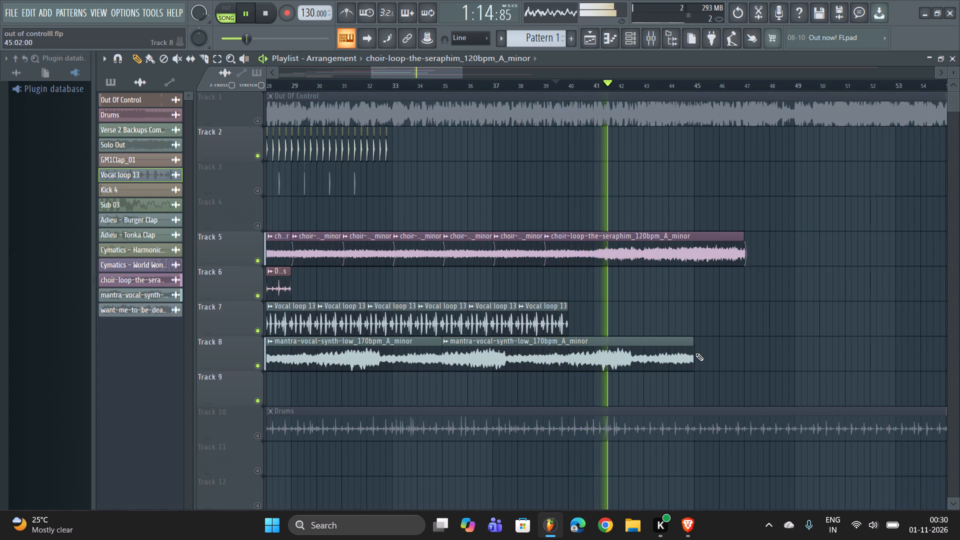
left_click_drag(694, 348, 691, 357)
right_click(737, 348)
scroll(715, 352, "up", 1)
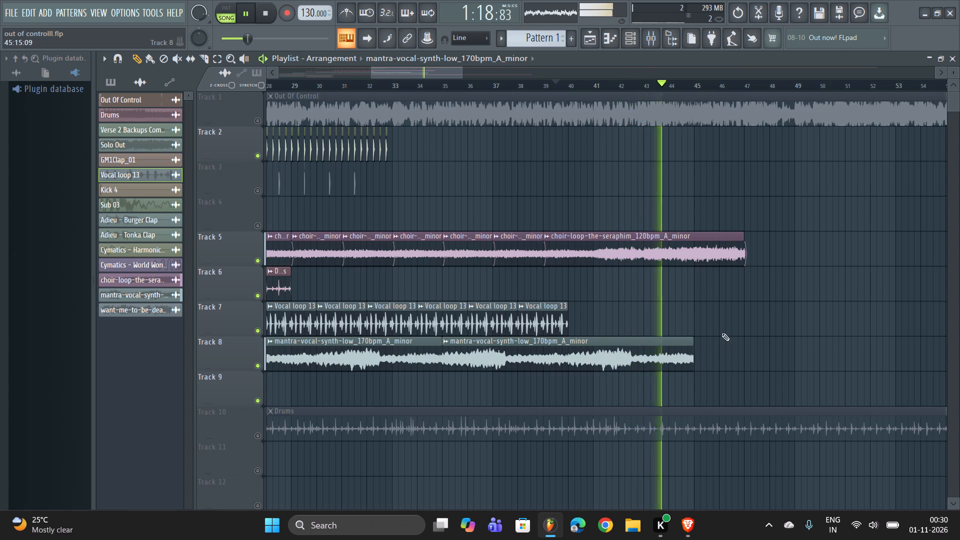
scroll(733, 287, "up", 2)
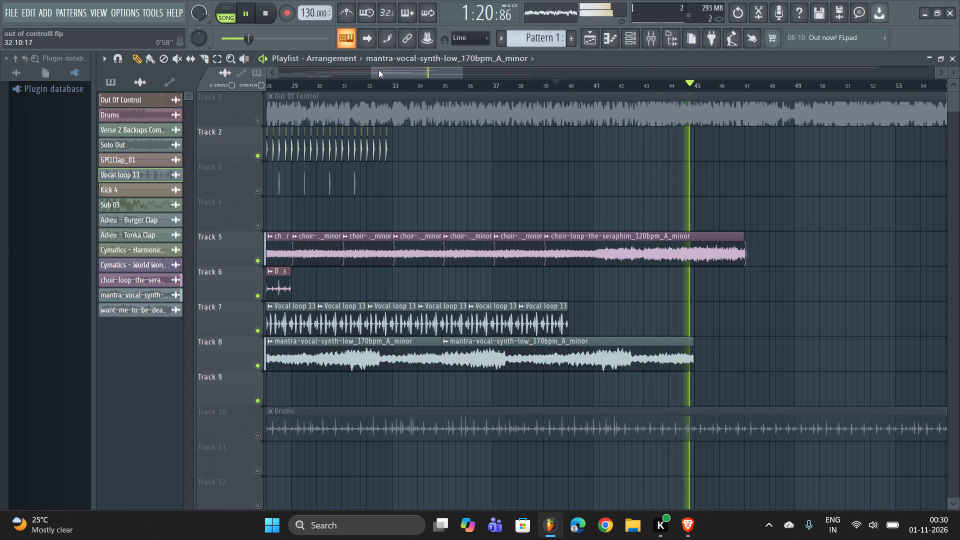
Show the arrangement from bar 1 and save the project.
left_click_drag(371, 70, 193, 80)
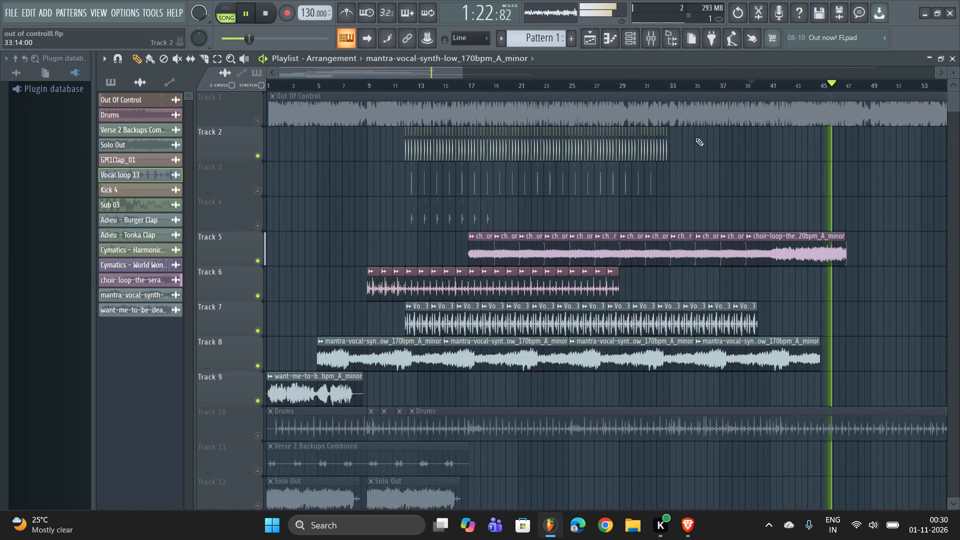
right_click(755, 174)
key("ctrl+s")
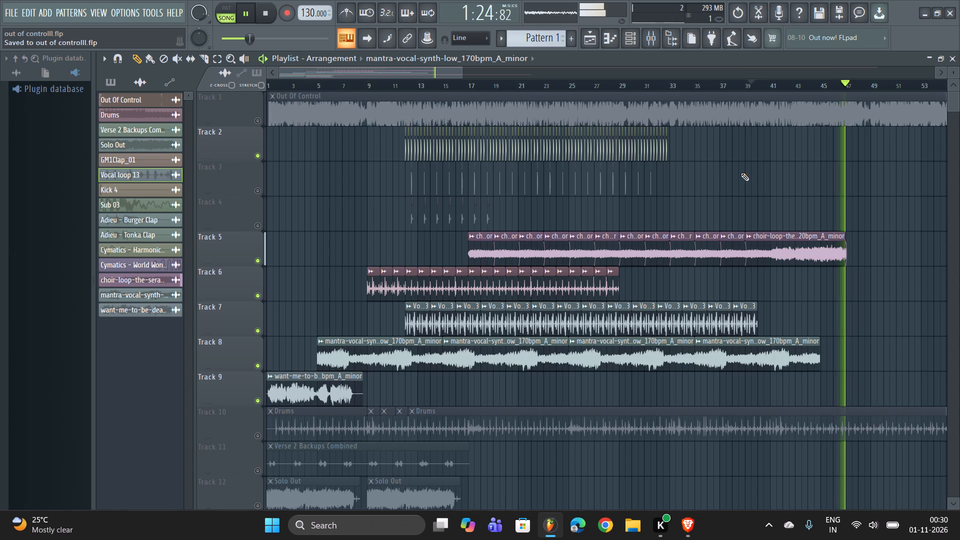
Play the arrangement from about bar 20 and save the project.
left_click(511, 82)
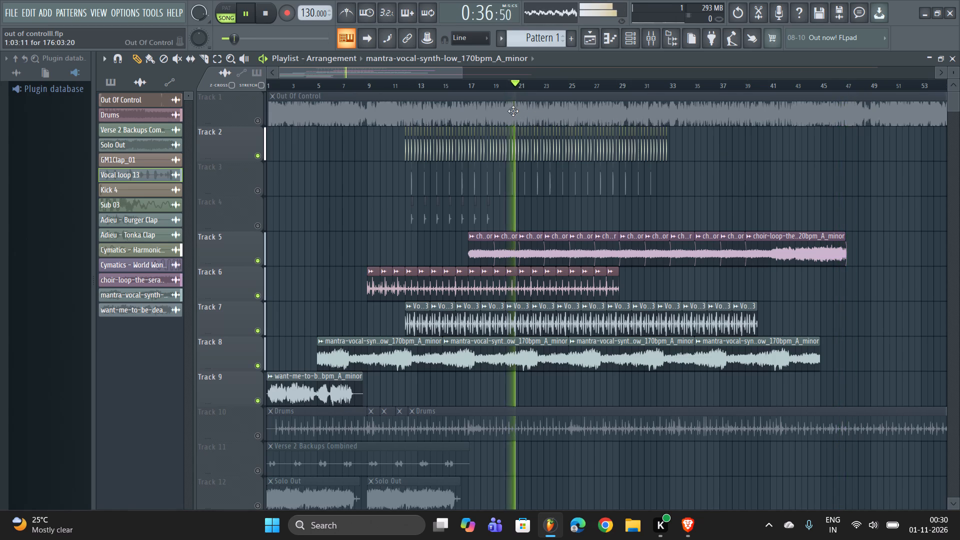
right_click_drag(742, 194, 742, 201)
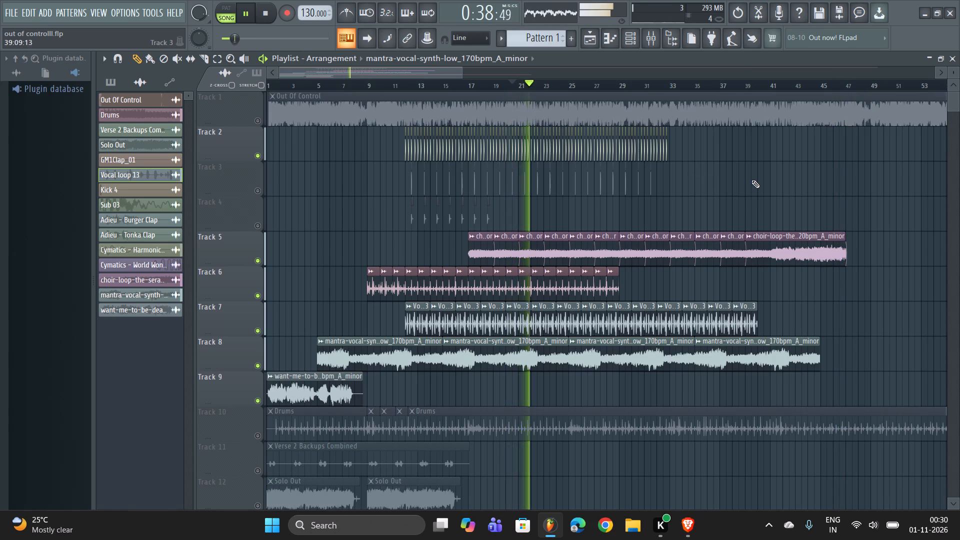
key("ctrl+s")
scroll(538, 59, "up", 2)
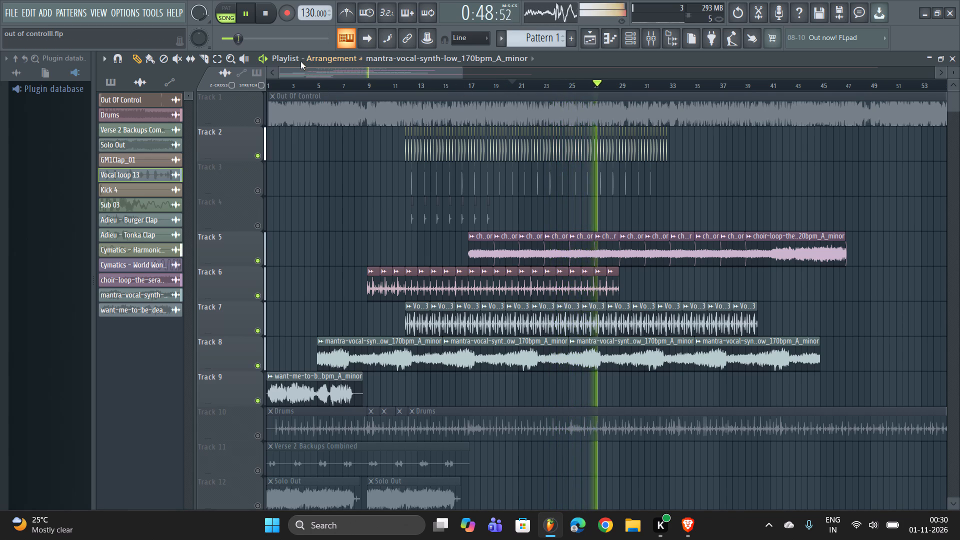
Set the system sound volume to 49 while the arrangement keeps playing.
left_click(865, 533)
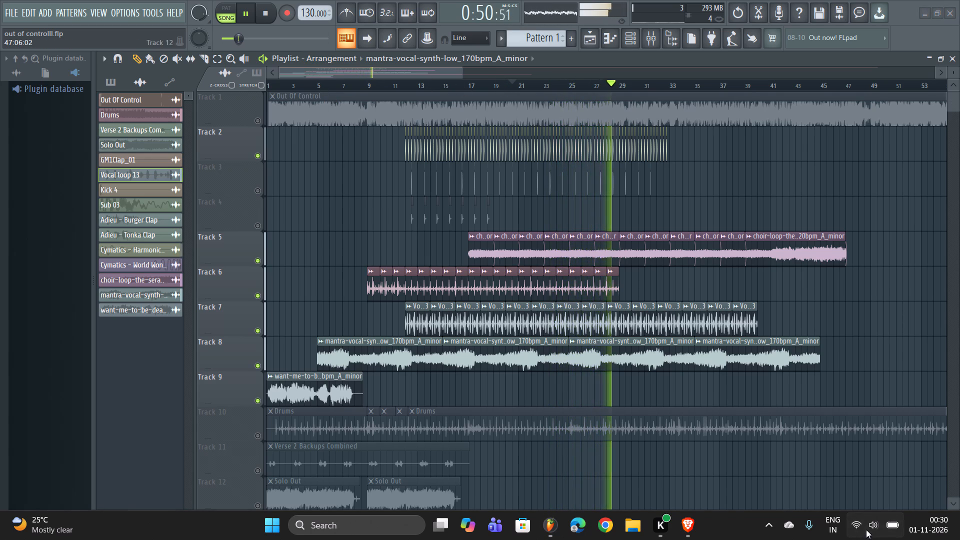
left_click(875, 519)
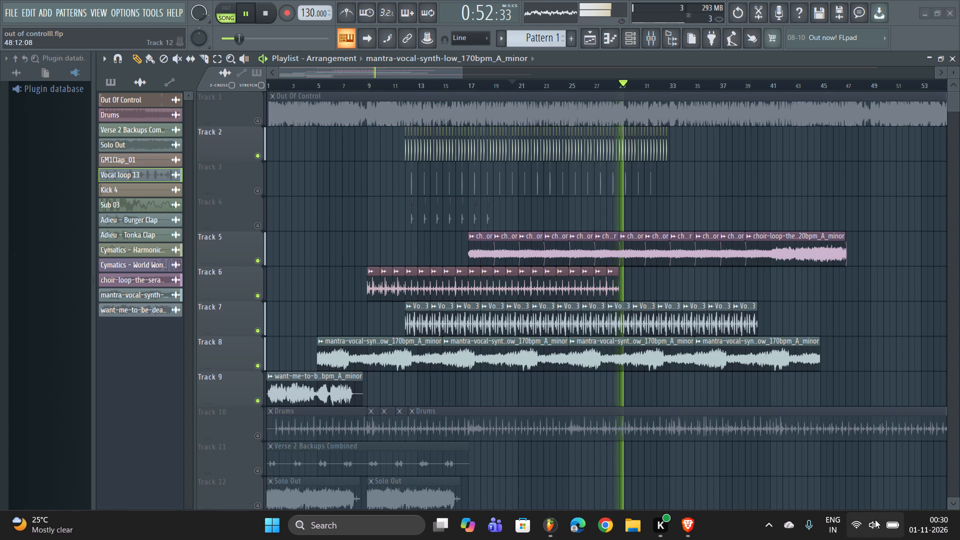
left_click_drag(826, 449, 837, 452)
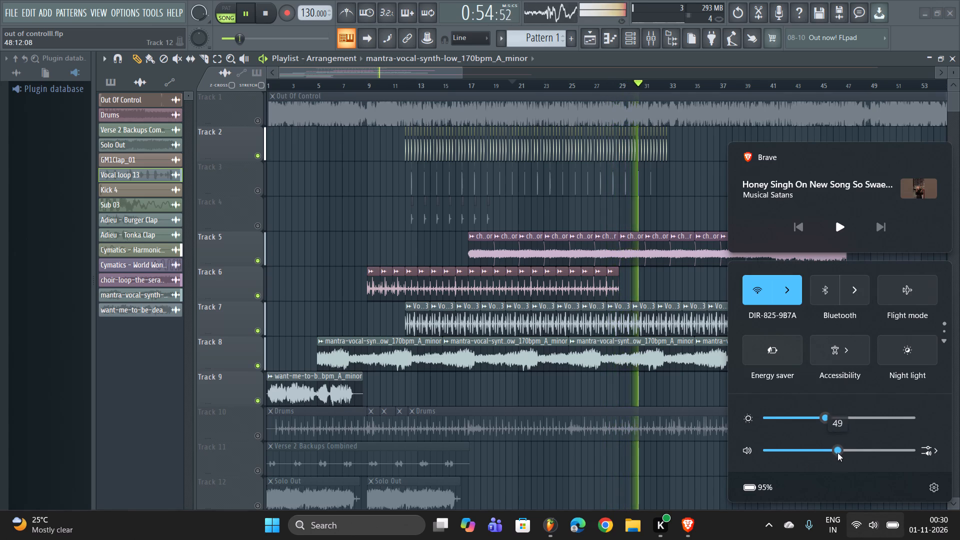
right_click_drag(293, 193, 245, 229)
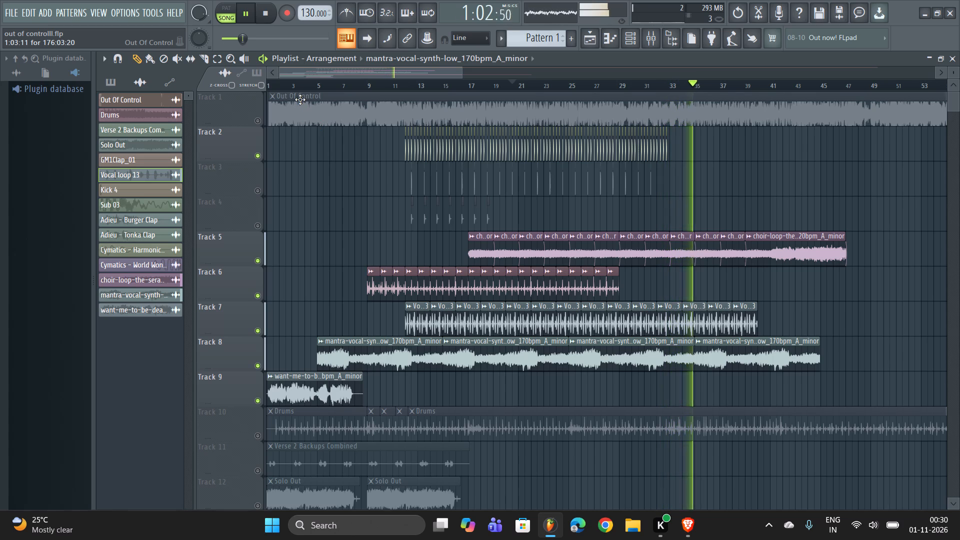
Save the project again.
key("ctrl+s")
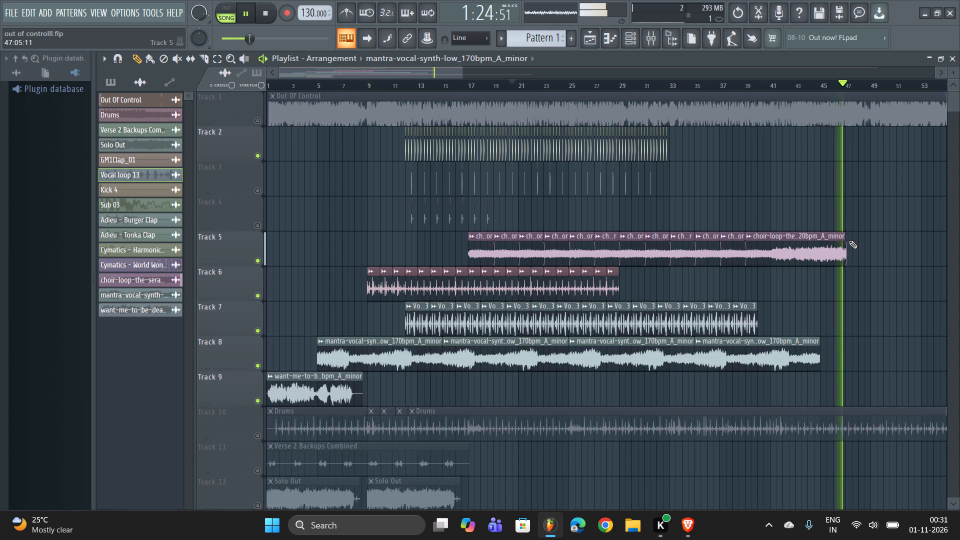
Try adjusting the end of the last choir-loop clip on Track 5, and replay the arrangement from about bar 20.
left_click_drag(843, 243, 846, 263)
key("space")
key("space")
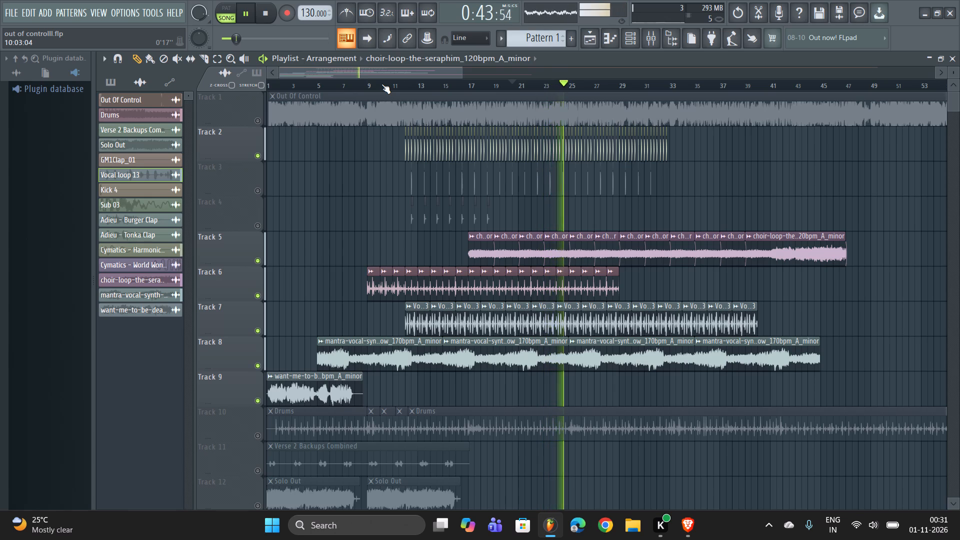
Restart playback near bar 1 and lower the volume of the want-me-to-be-dead mixer track.
left_click(341, 83)
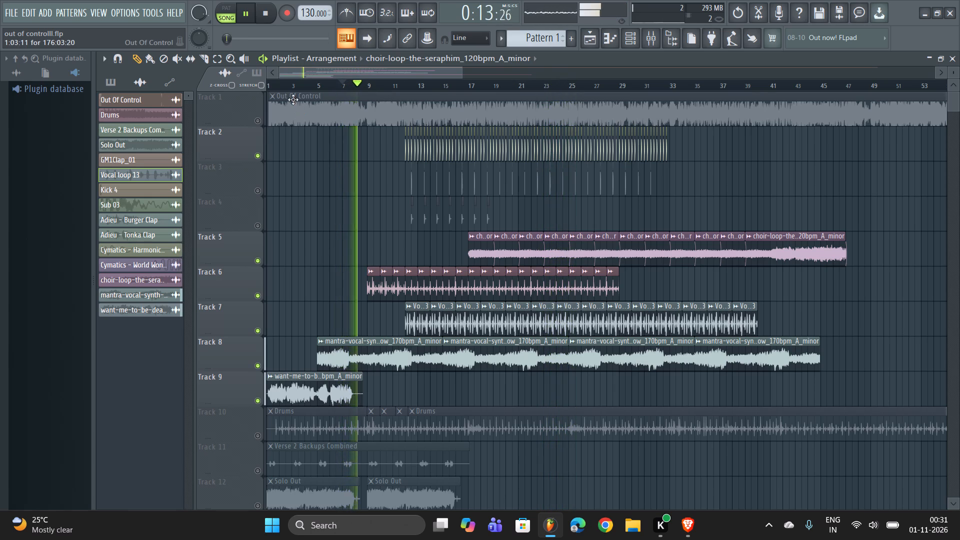
left_click(279, 79)
left_click(651, 37)
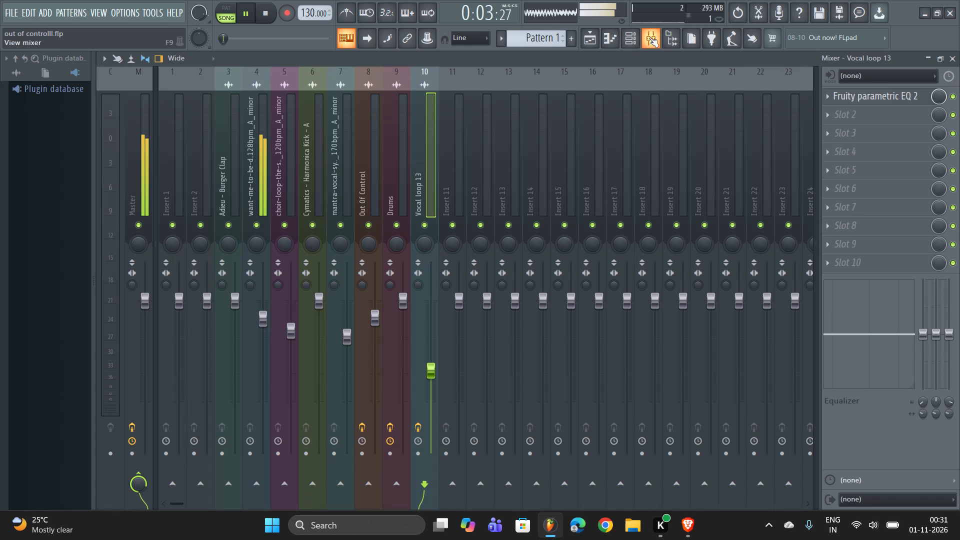
left_click_drag(260, 319, 262, 350)
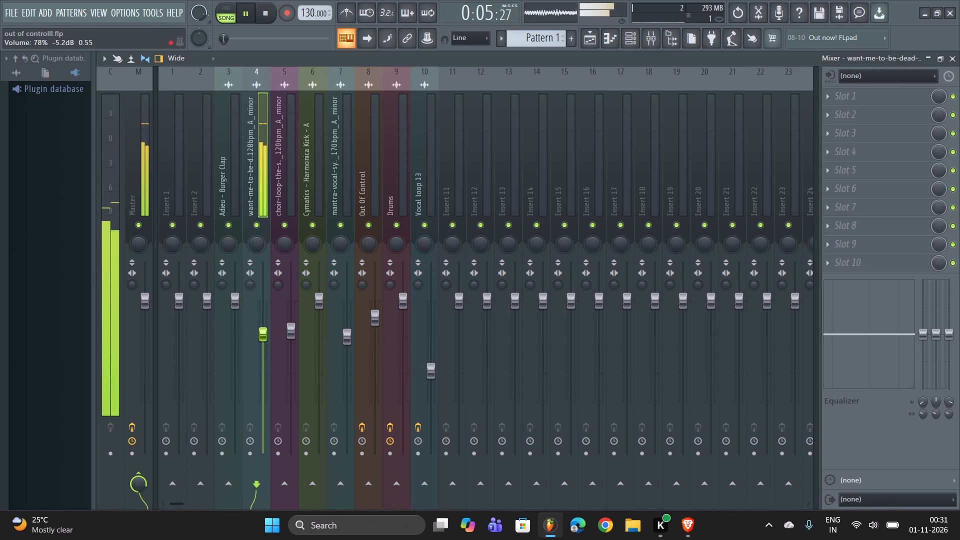
left_click_drag(262, 350, 262, 362)
left_click(261, 340)
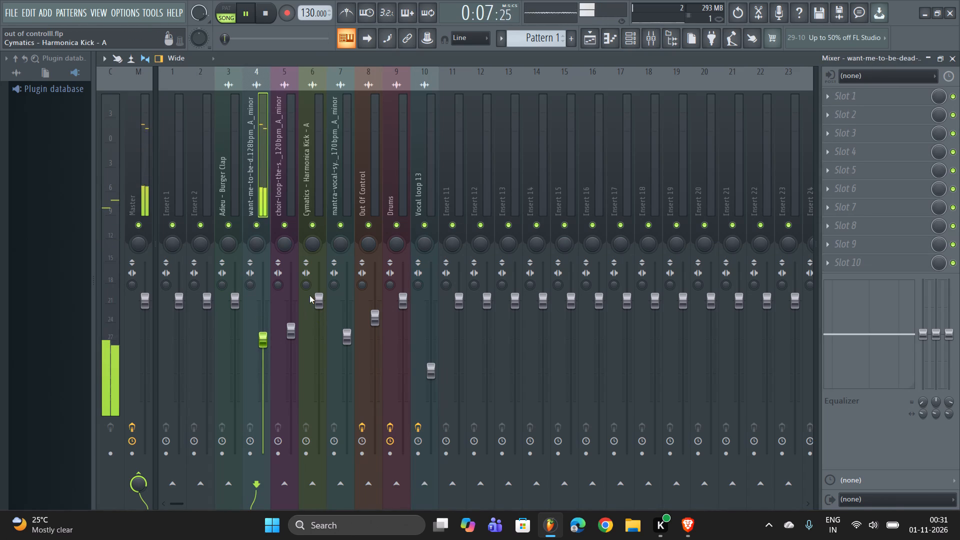
Raise the mantra-vocal-synth mixer track's volume to 85% (-3.5 dB) and save the project.
left_click_drag(350, 332, 364, 307)
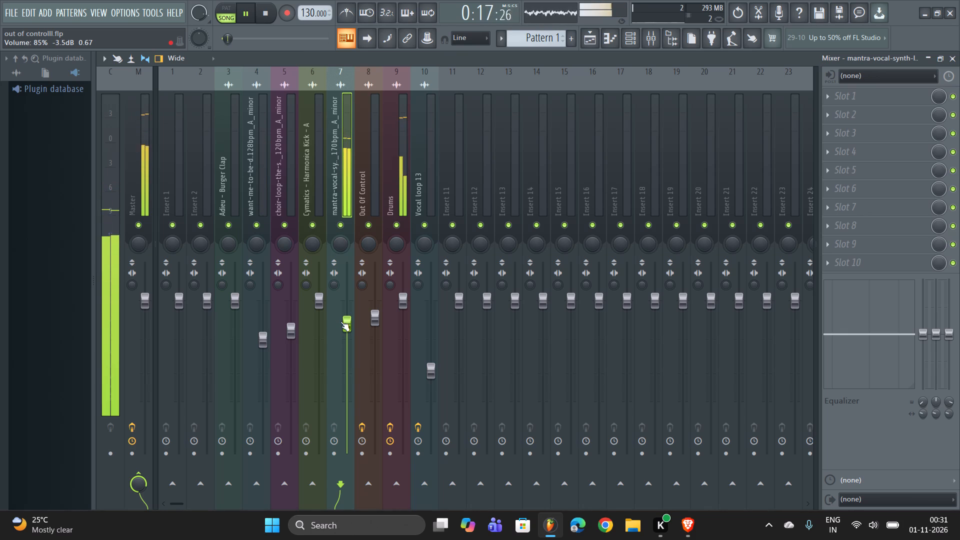
key("ctrl+s")
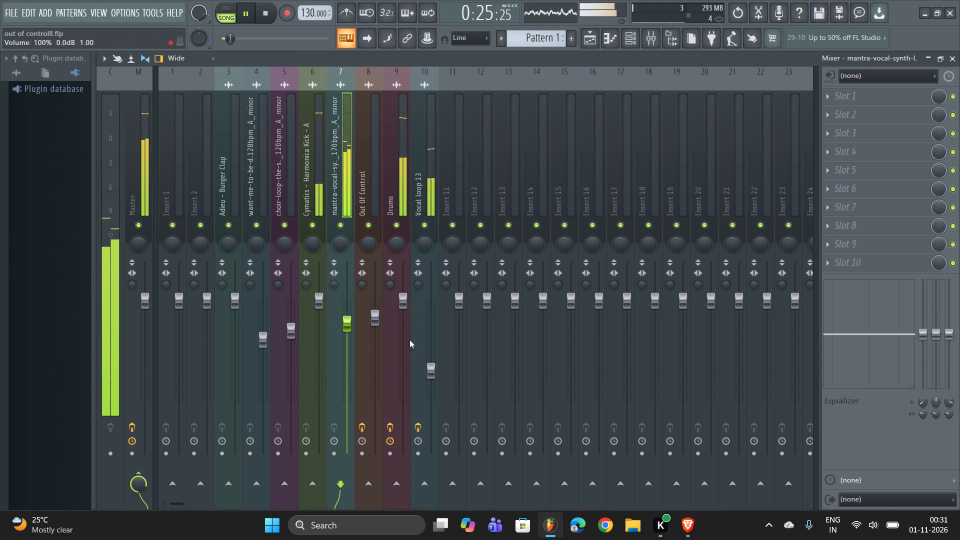
Raise the Vocal loop 13 mixer track's volume to 58% (-10.5 dB).
left_click_drag(435, 366, 439, 356)
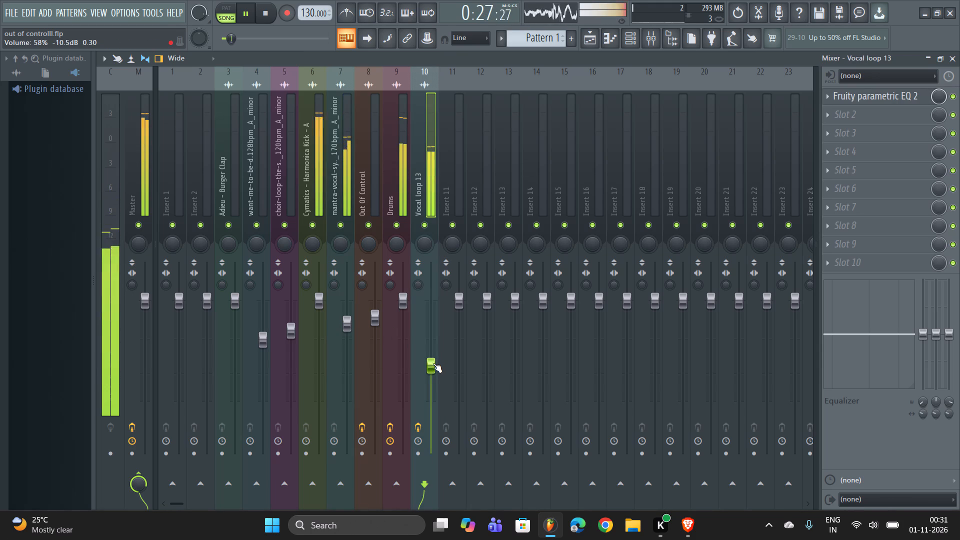
In the Drums track's Fruity parametric EQ 2, raise the low-pass cutoff to about 9100 Hz and move the high-pass cutoff slightly higher.
left_click(398, 165)
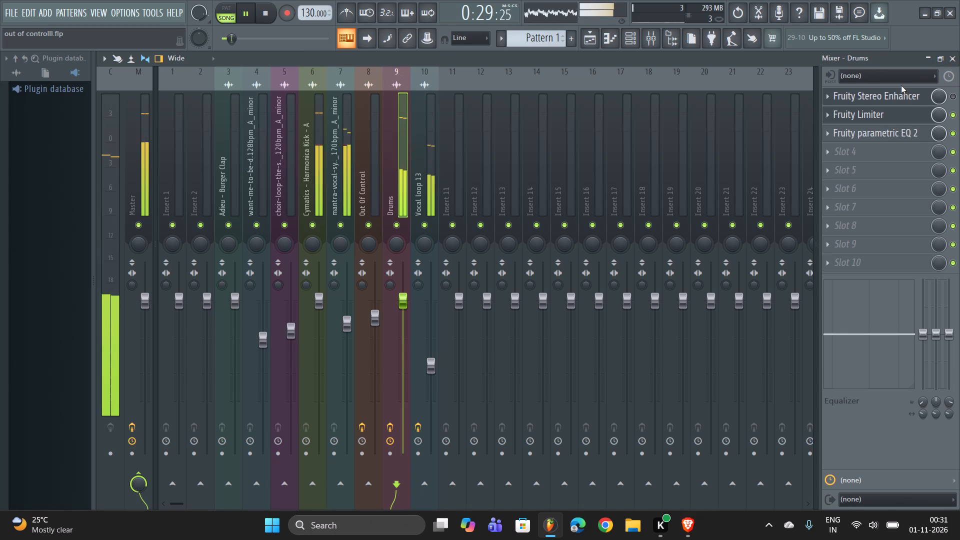
left_click(901, 85)
triple_click(911, 130)
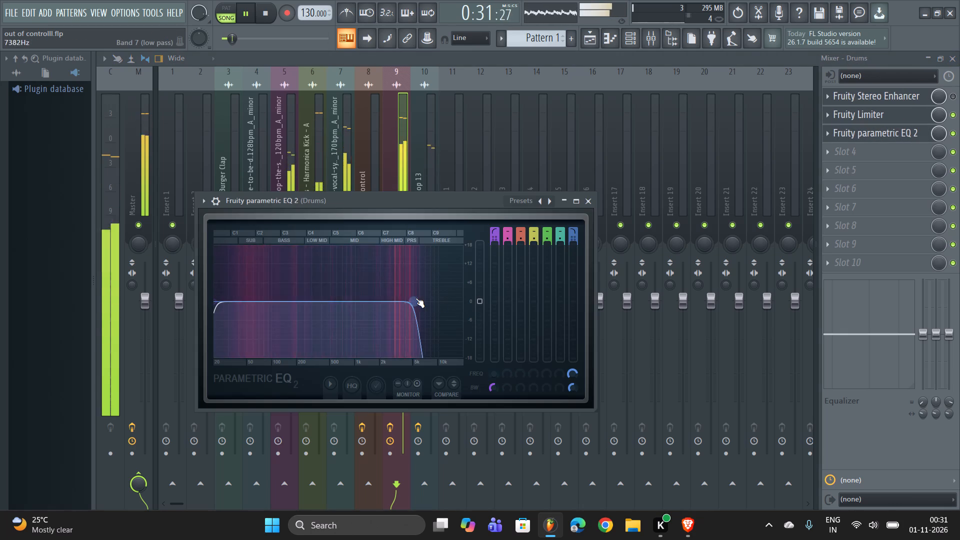
left_click_drag(412, 298, 482, 303)
left_click_drag(432, 304, 406, 311)
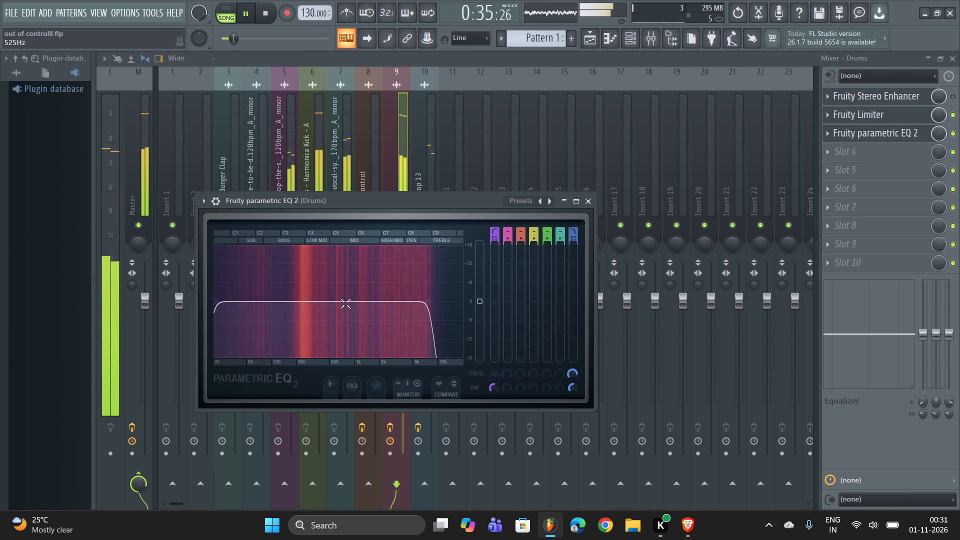
left_click_drag(426, 306, 443, 304)
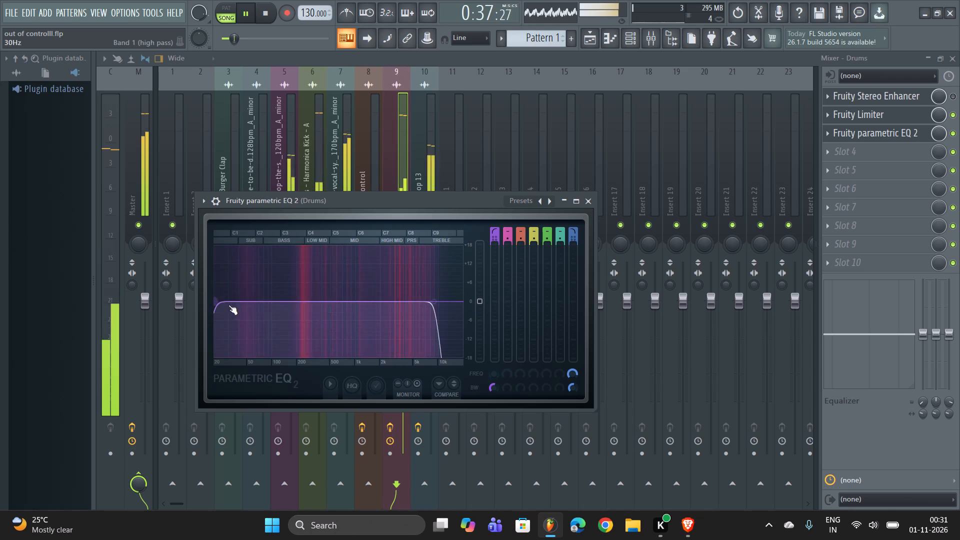
left_click_drag(219, 303, 243, 306)
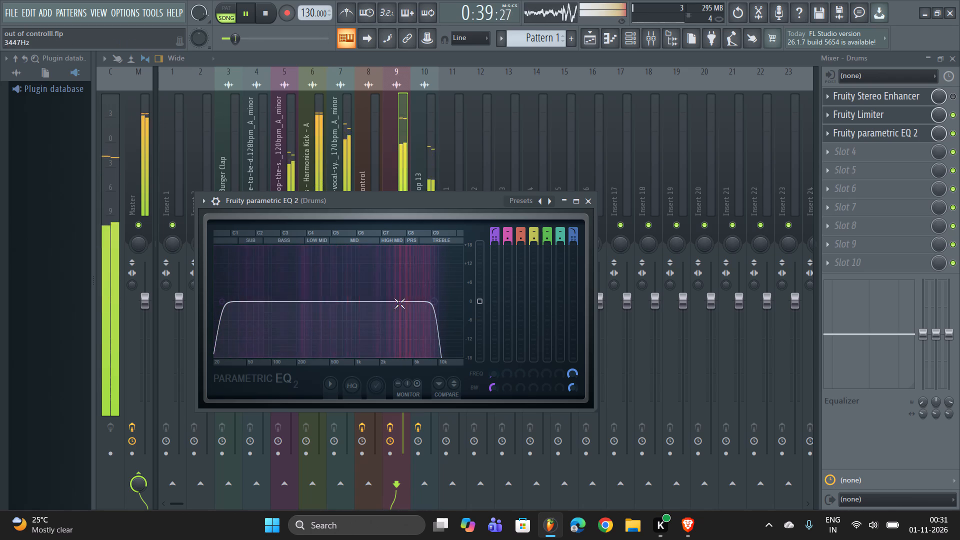
left_click_drag(428, 305, 431, 303)
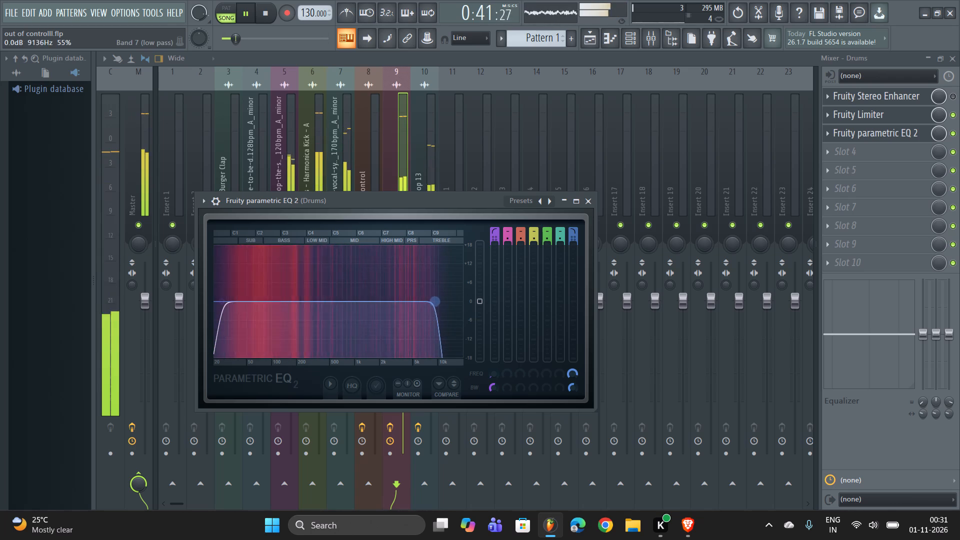
left_click_drag(431, 303, 433, 303)
left_click(586, 200)
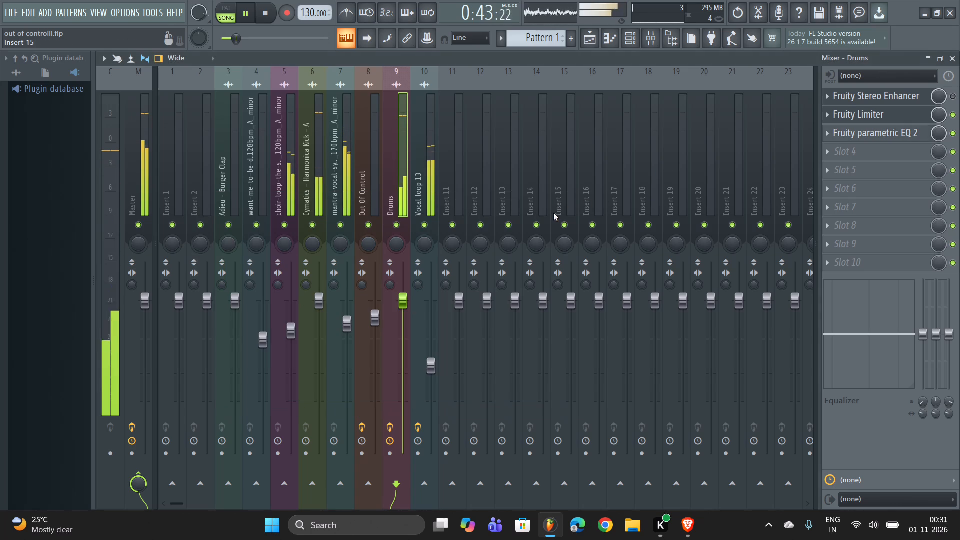
Save the project with the updated mix.
key("ctrl+s")
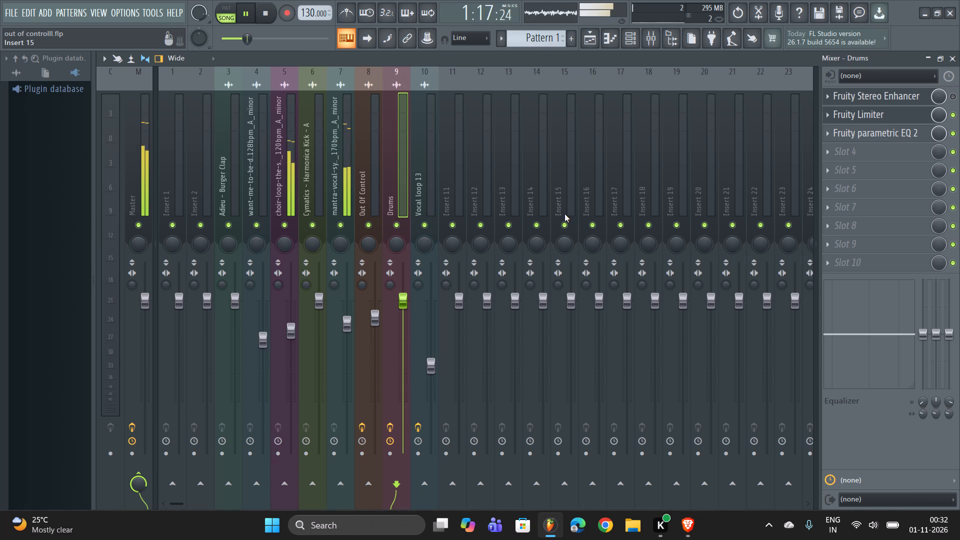
Return to the playlist, play the arrangement from bar 1 to review the opening section, and stop playback.
left_click(951, 60)
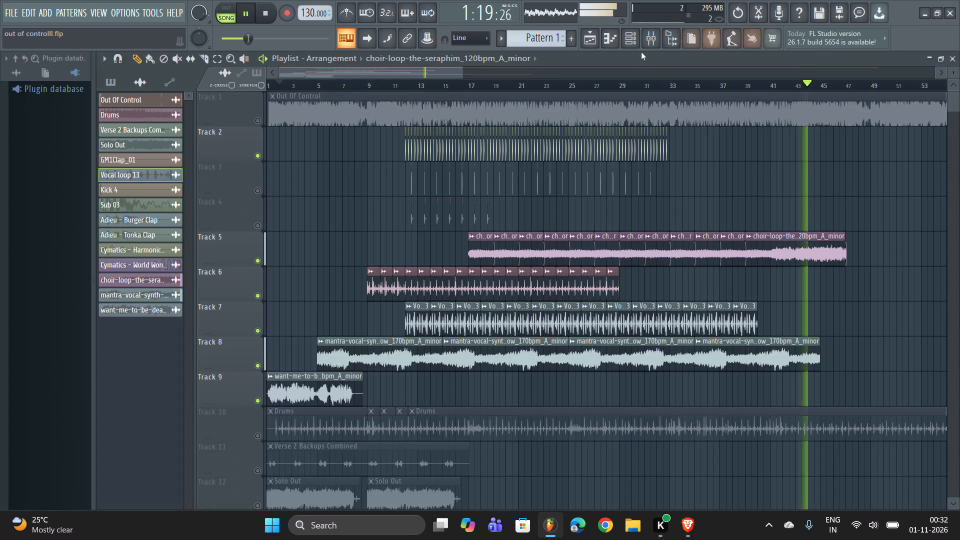
left_click_drag(371, 69, 291, 73)
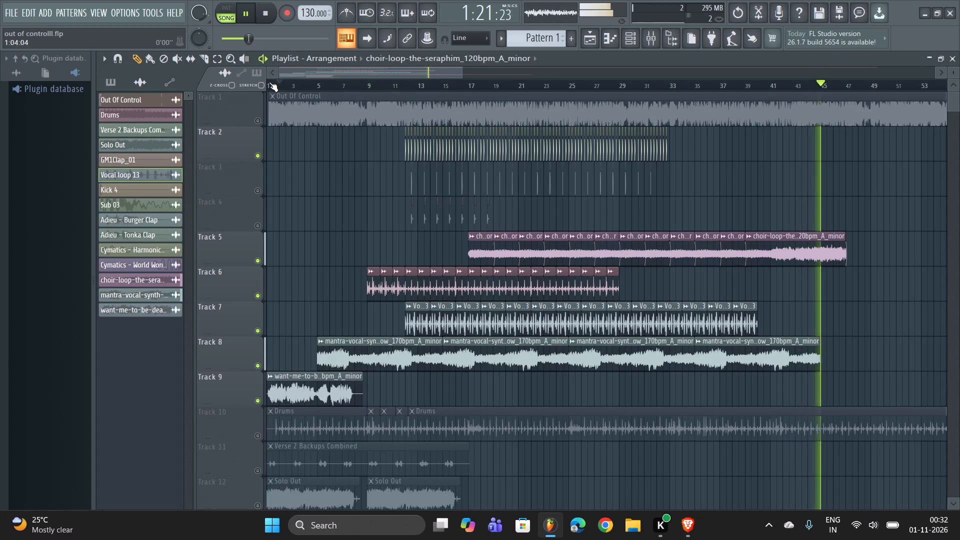
left_click(269, 82)
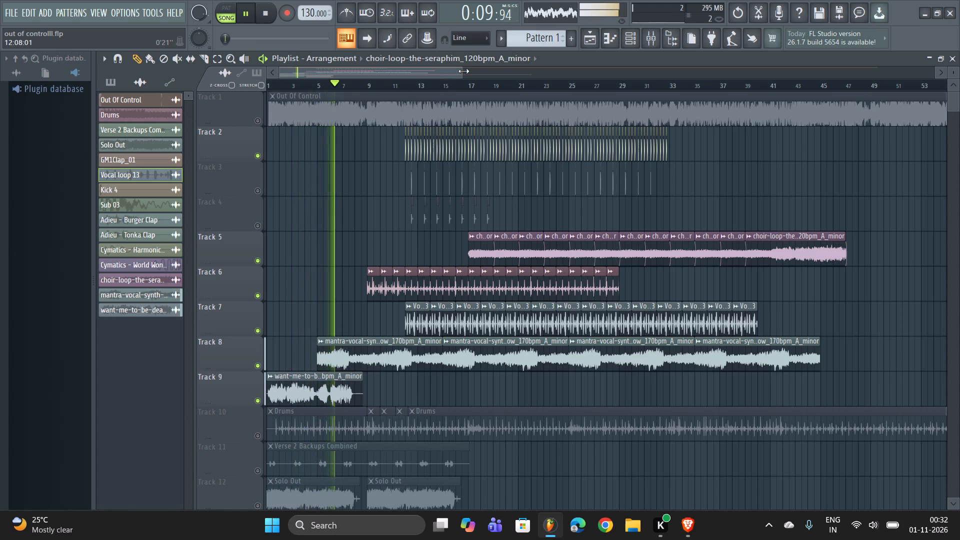
left_click_drag(462, 71, 407, 77)
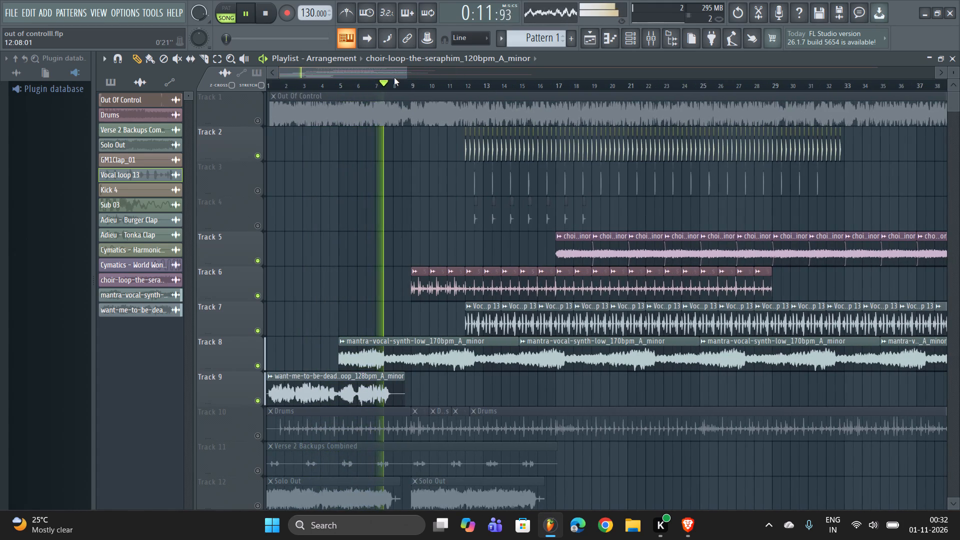
left_click_drag(384, 75, 335, 79)
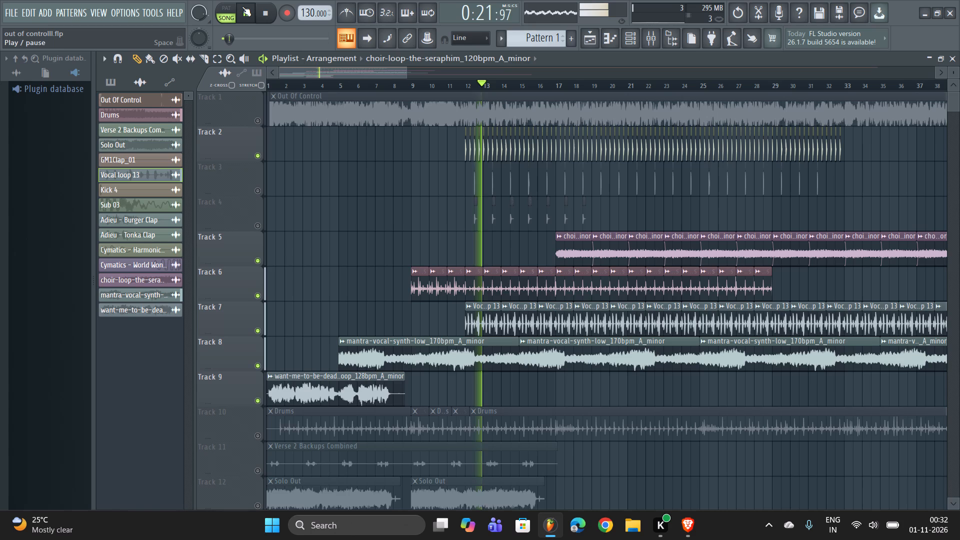
key("space")
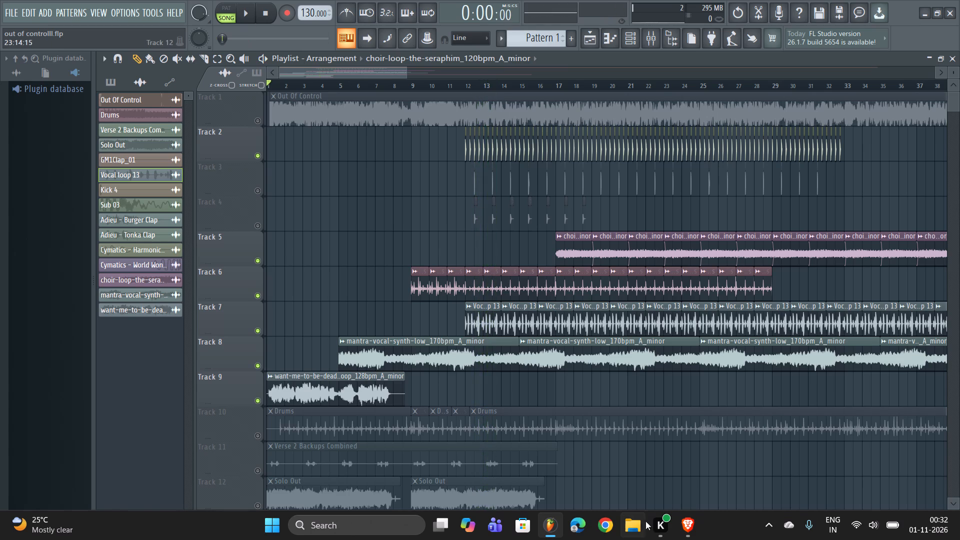
Switch to the Brave browser, open YouTube in a new tab and search for "ghenta kaku khatir nokoru".
left_click(685, 520)
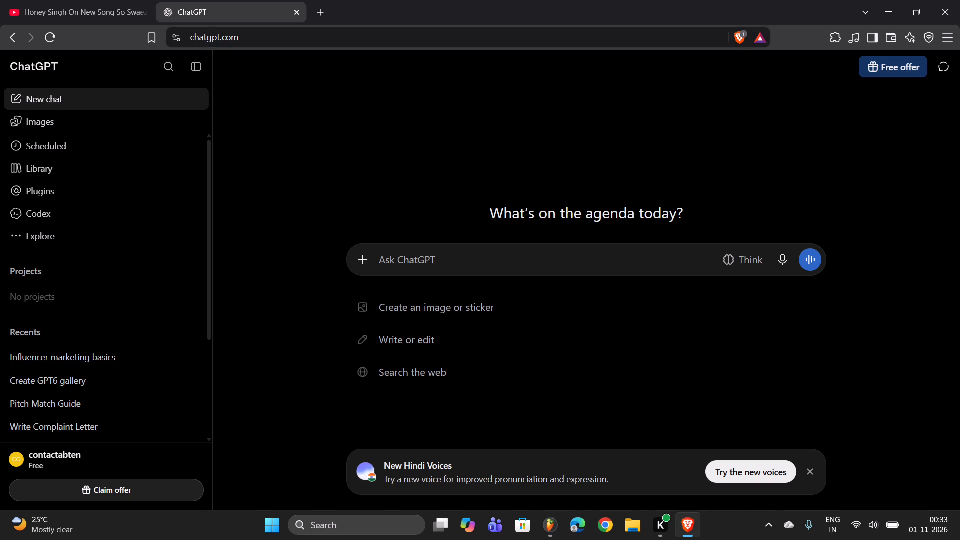
left_click(326, 1)
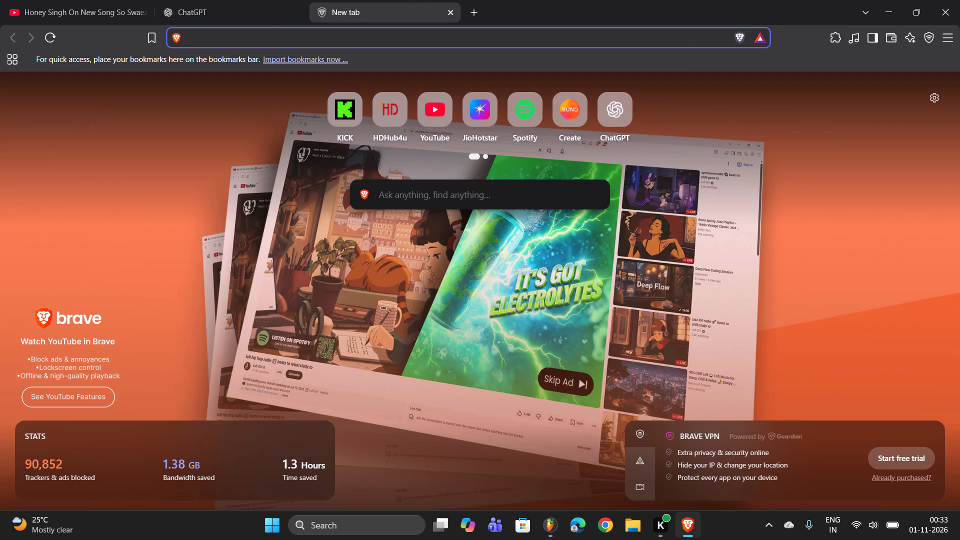
left_click(435, 111)
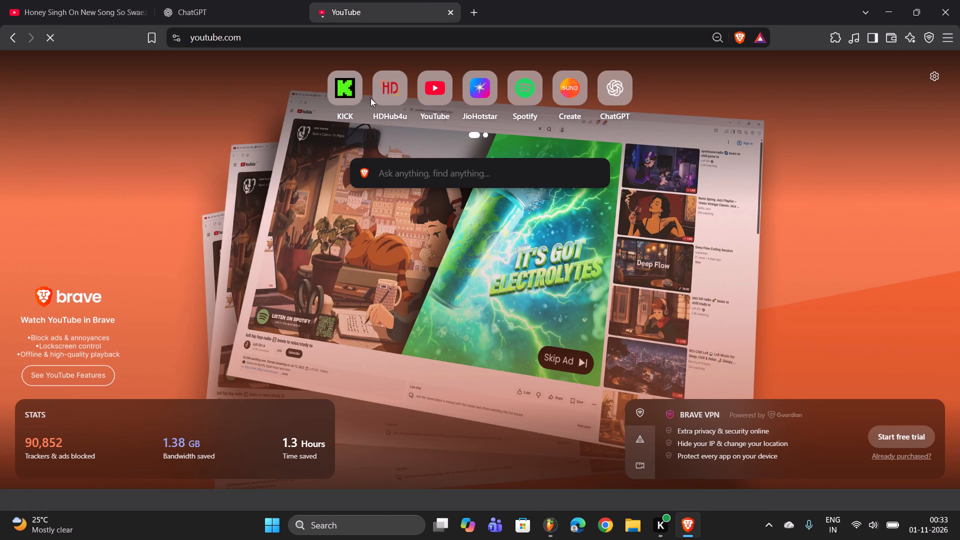
left_click(326, 68)
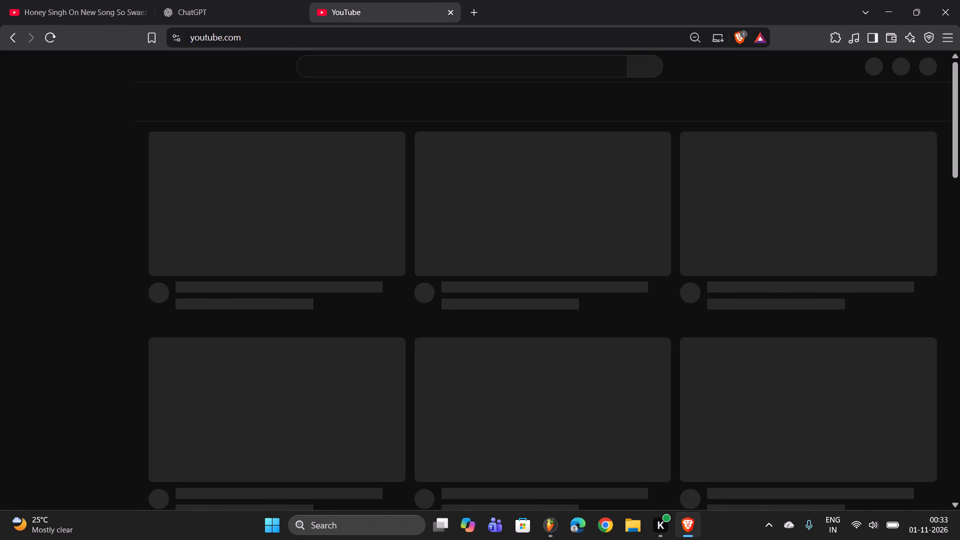
type("ghenm")
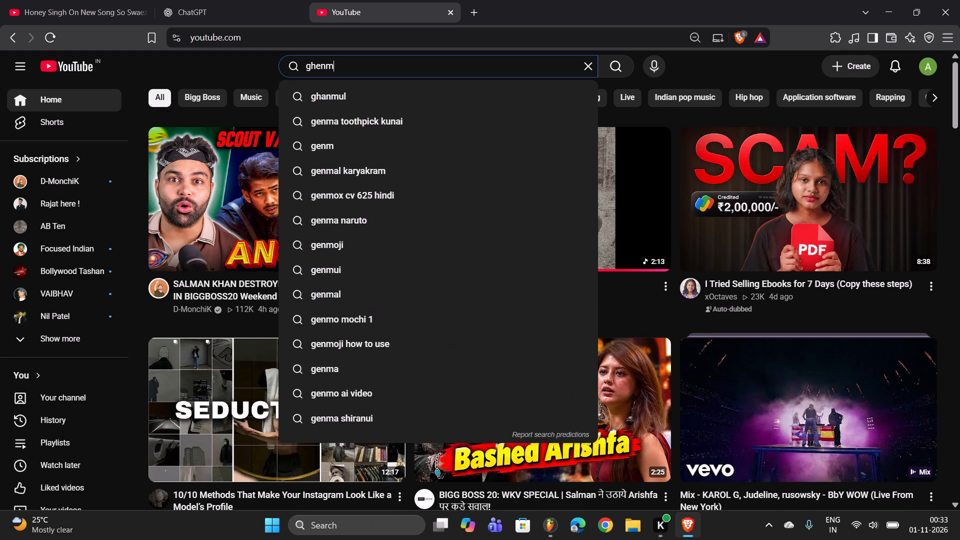
key("BackSpace")
type("ta ka")
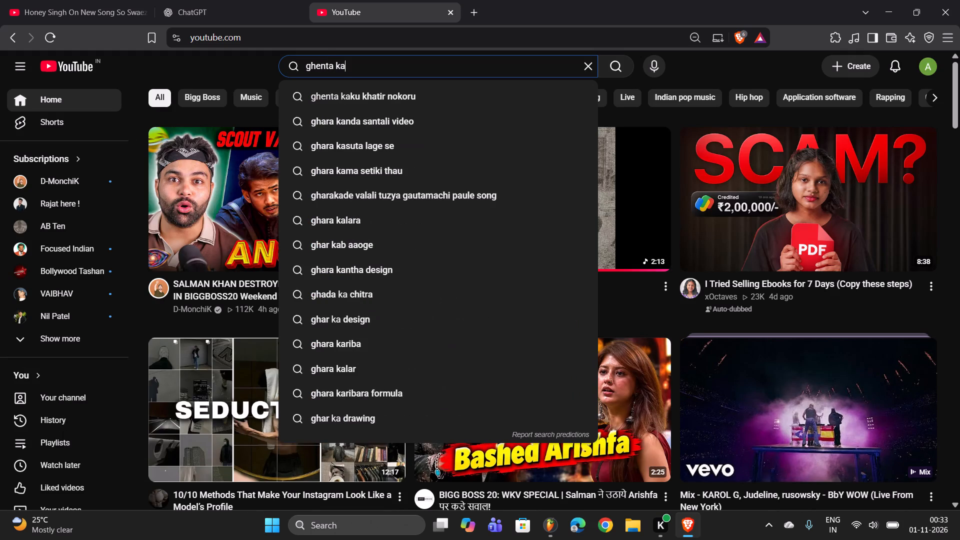
left_click(395, 96)
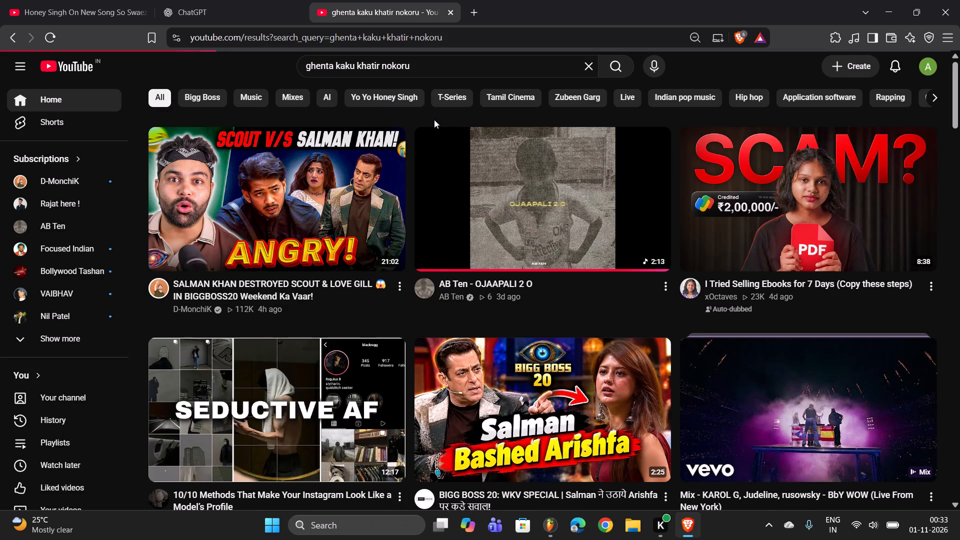
Preview the first Short in the YouTube results and return to the results.
left_click(252, 226)
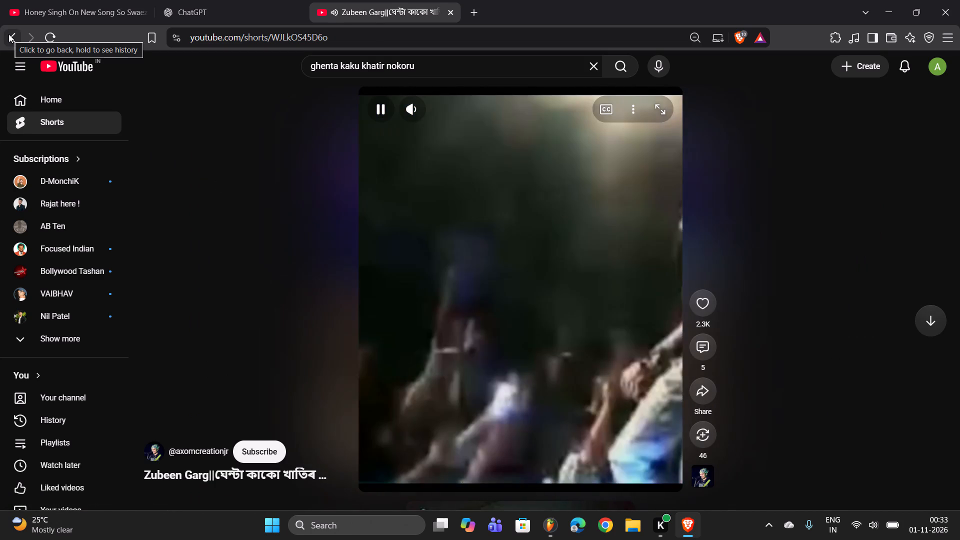
left_click(8, 34)
Find the video "OMG! Zubeen Garg Left The Stage Saying", sample several points for the spoken line, and return to the results.
scroll(248, 201, "down", 2)
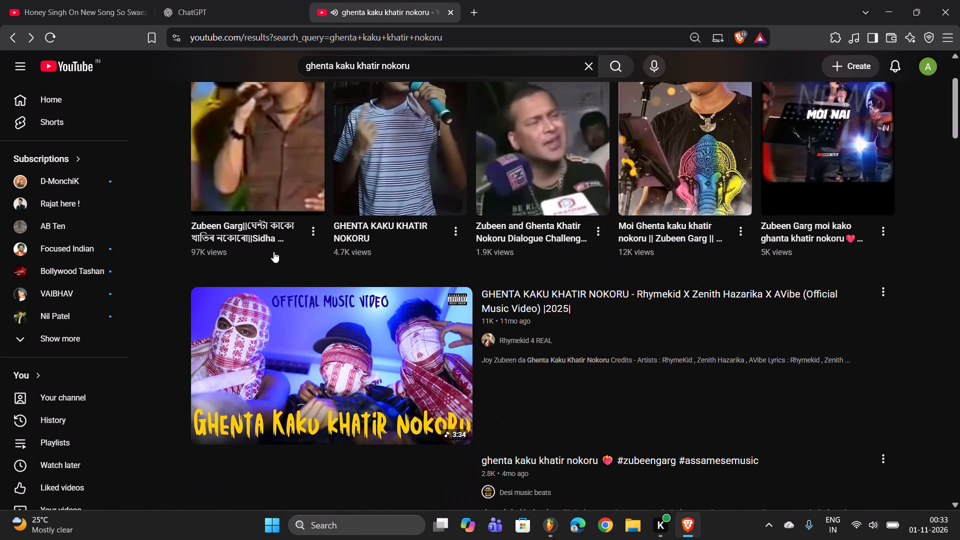
scroll(282, 267, "down", 4)
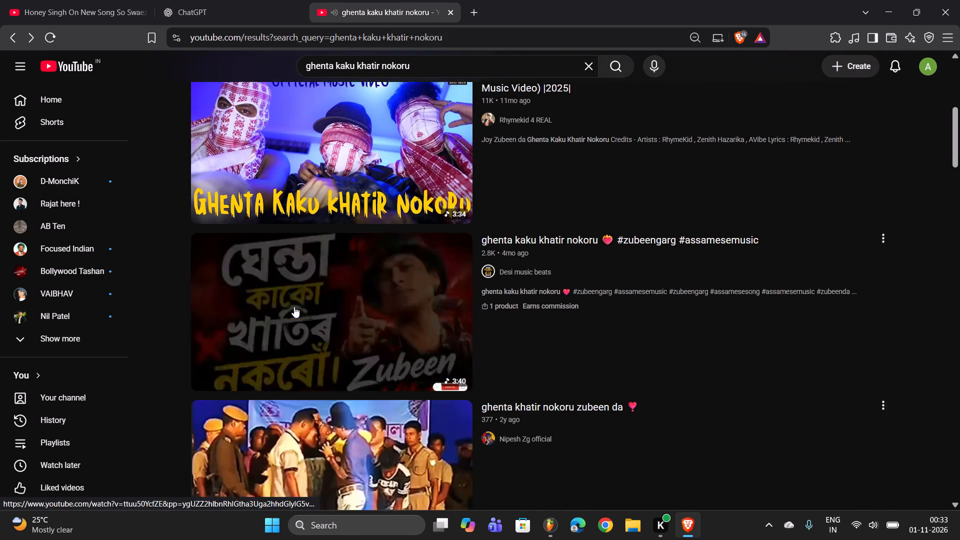
scroll(294, 306, "down", 6)
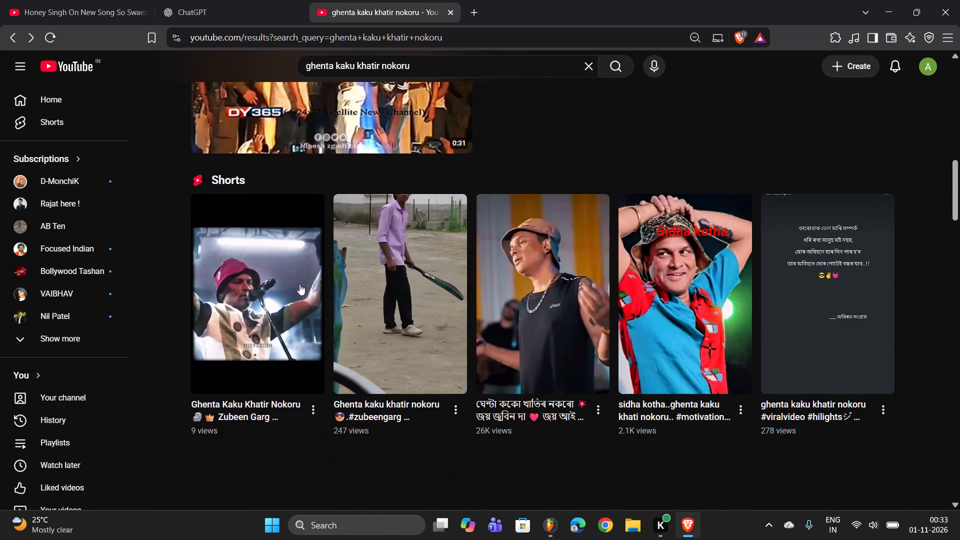
scroll(286, 309, "down", 9)
left_click(296, 271)
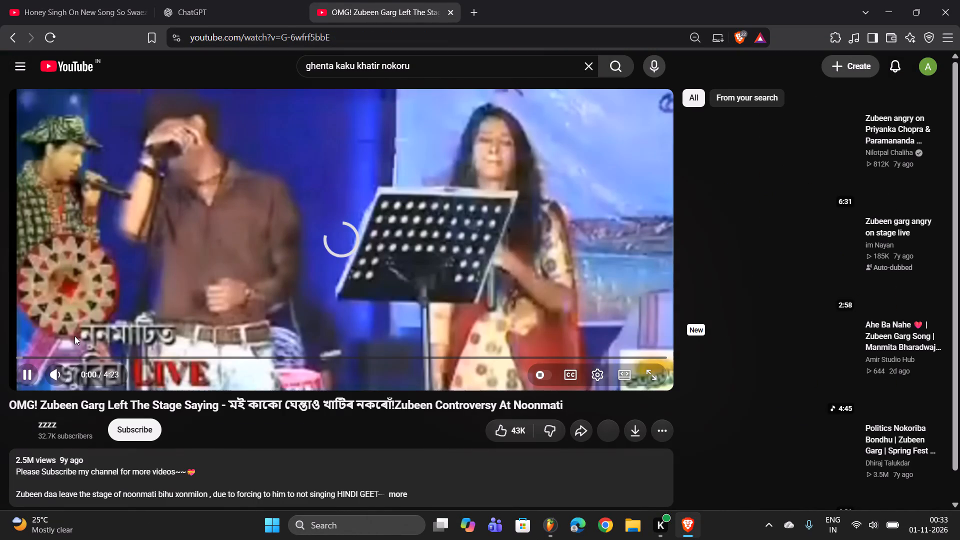
left_click(54, 353)
left_click(86, 355)
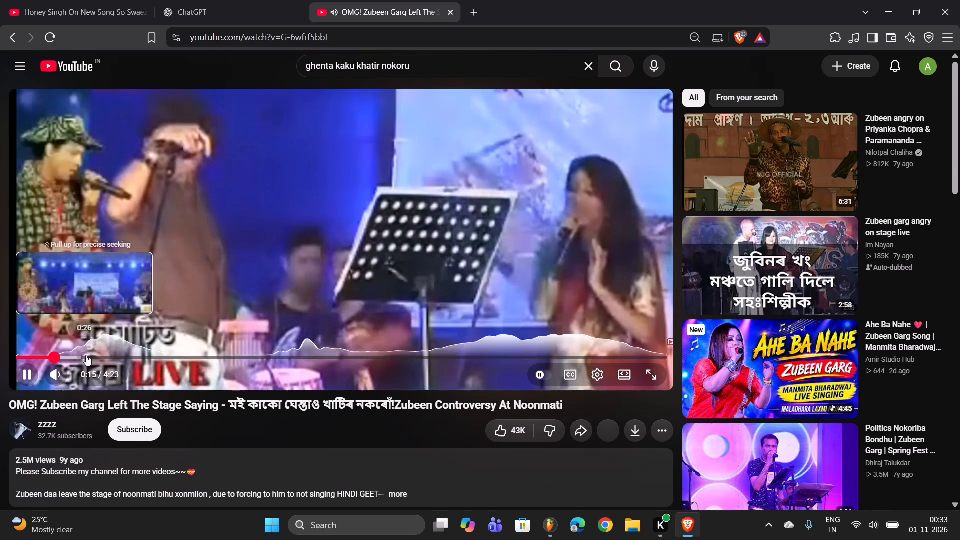
left_click(102, 357)
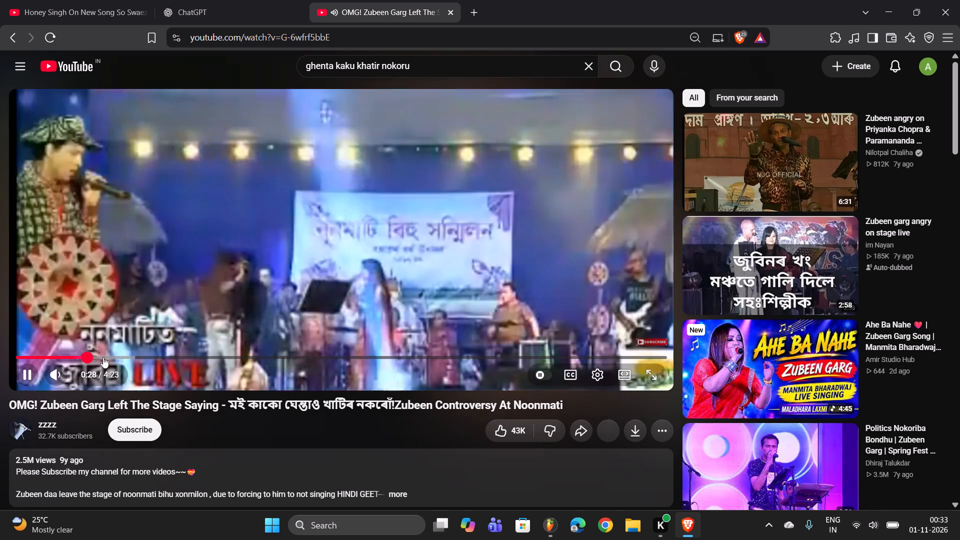
left_click(122, 356)
left_click(141, 354)
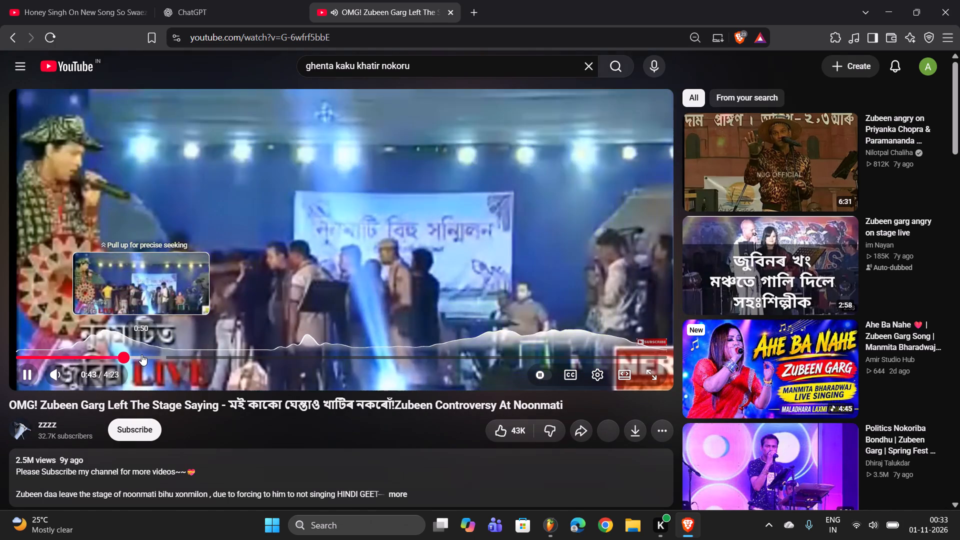
left_click(485, 358)
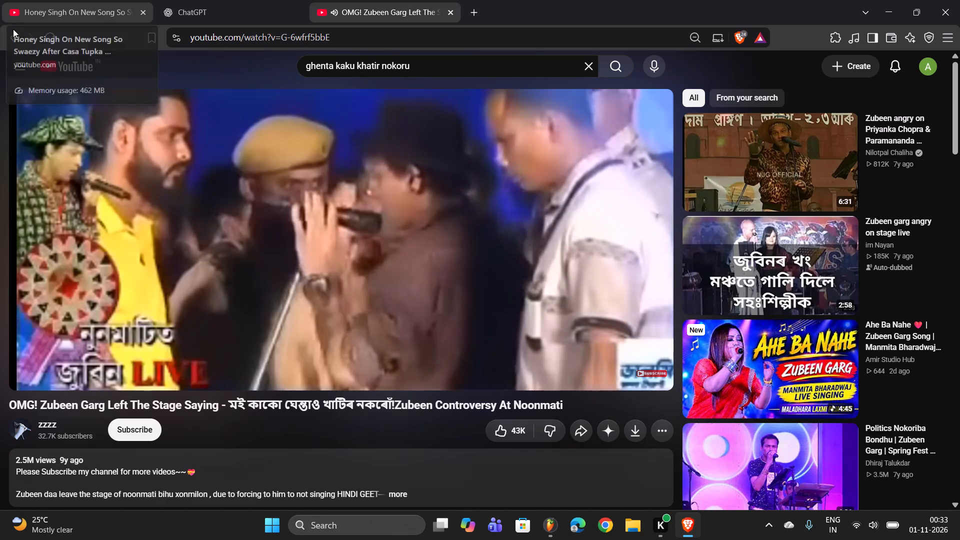
left_click(13, 33)
Refine the YouTube search to "ghenta kaku khatir nokoru diloge".
scroll(381, 218, "down", 11)
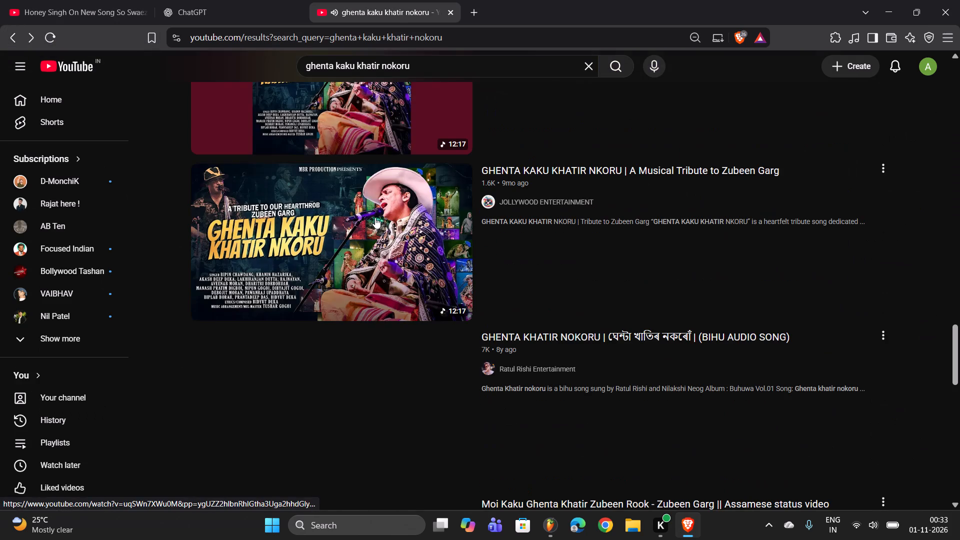
left_click(428, 69)
key("space")
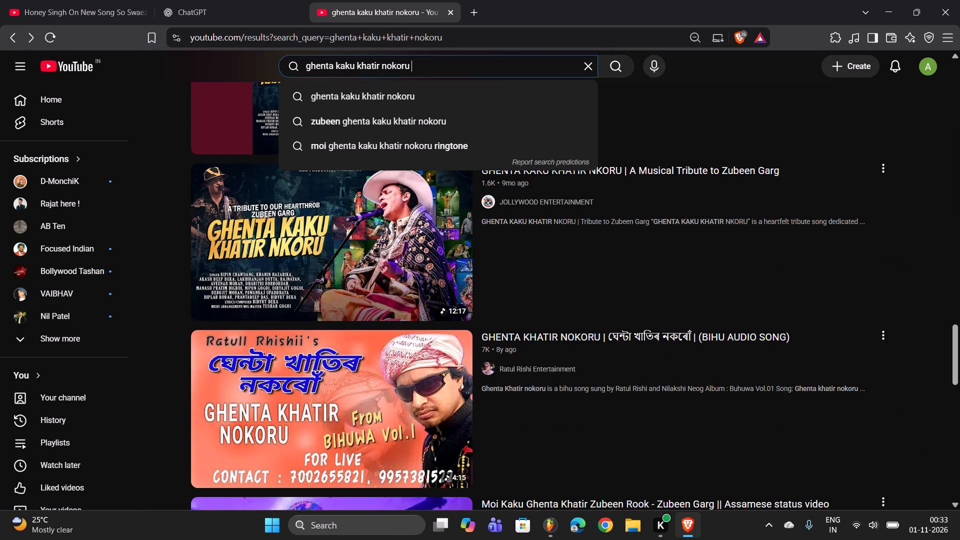
key("d")
type("il")
type("oge")
key("Return")
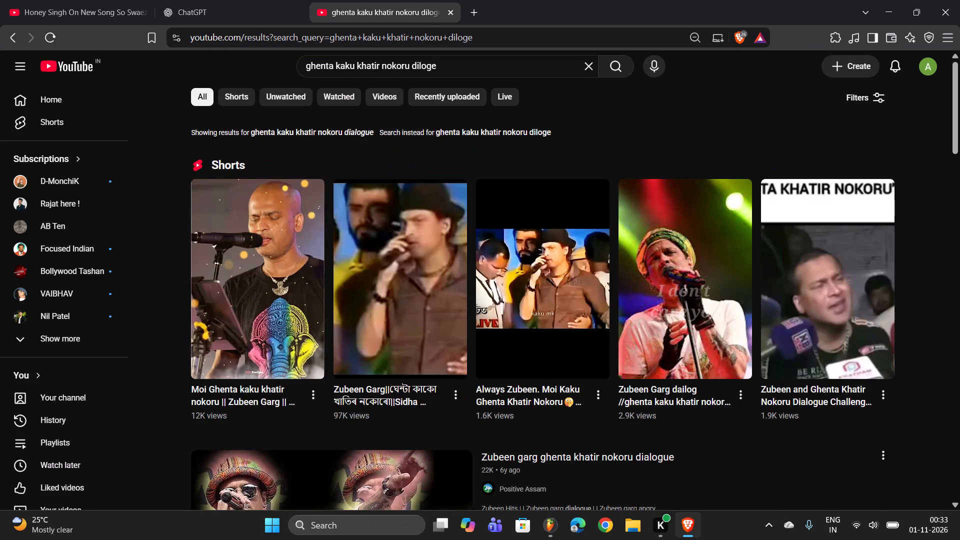
Preview the Short "Always Zubeen. Moi Kaku Ghenta Khatir Nokoru", skip through it, and return to the results.
left_click(535, 256)
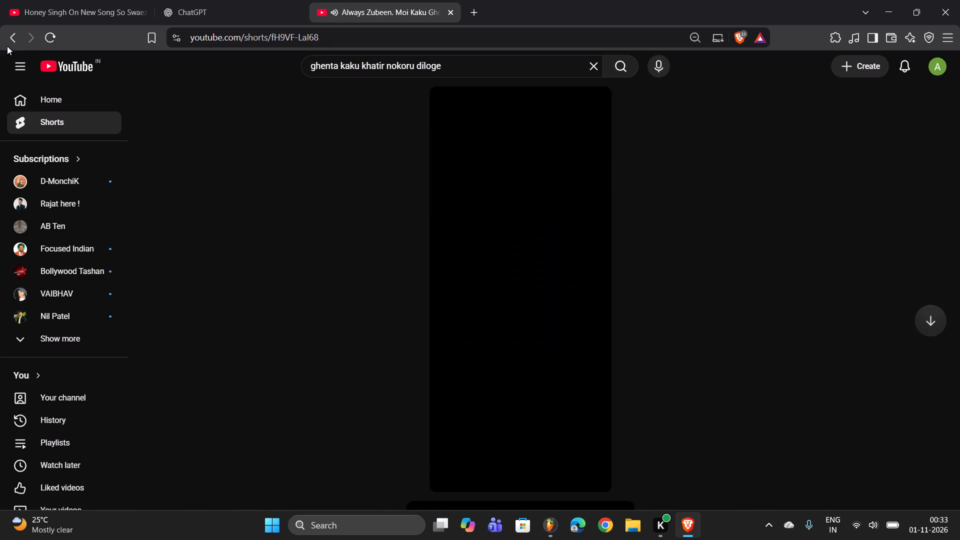
left_click(477, 487)
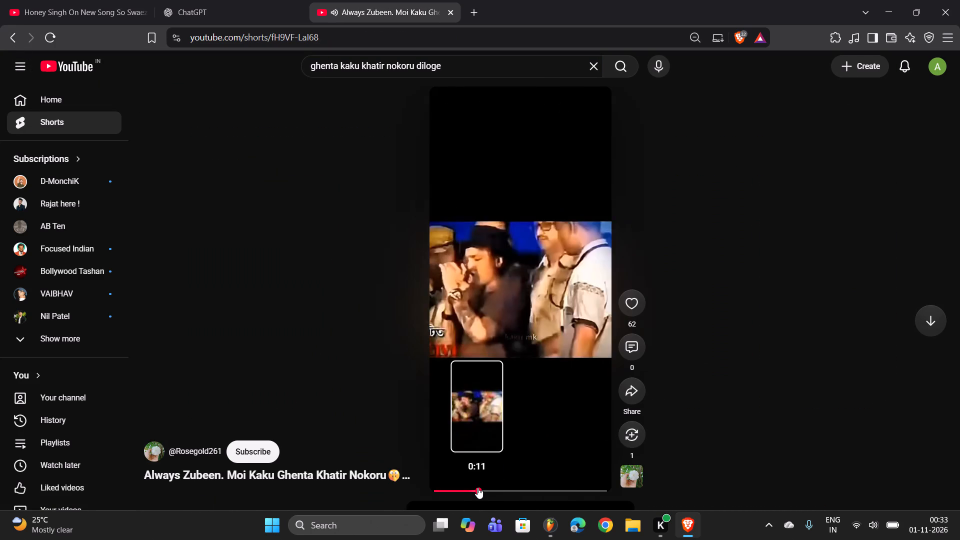
left_click(507, 491)
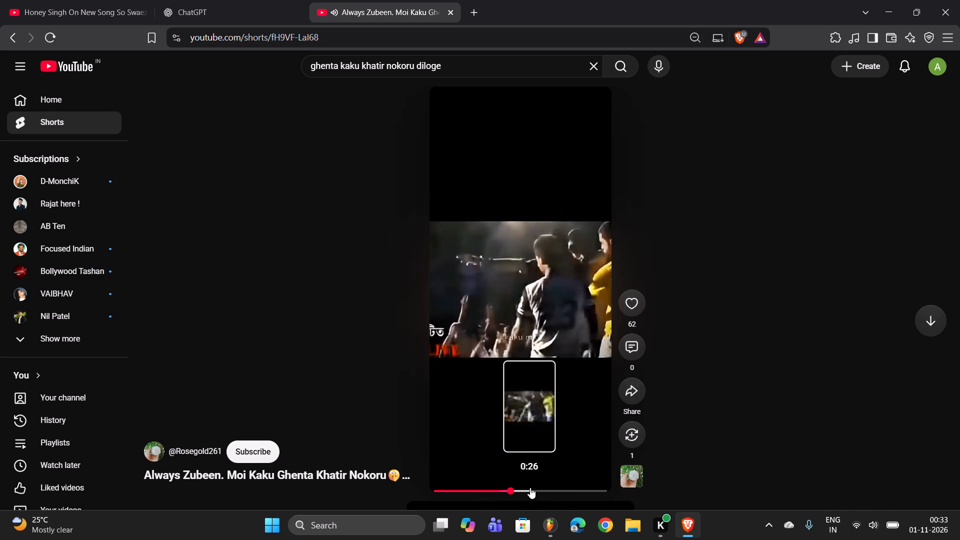
left_click(16, 35)
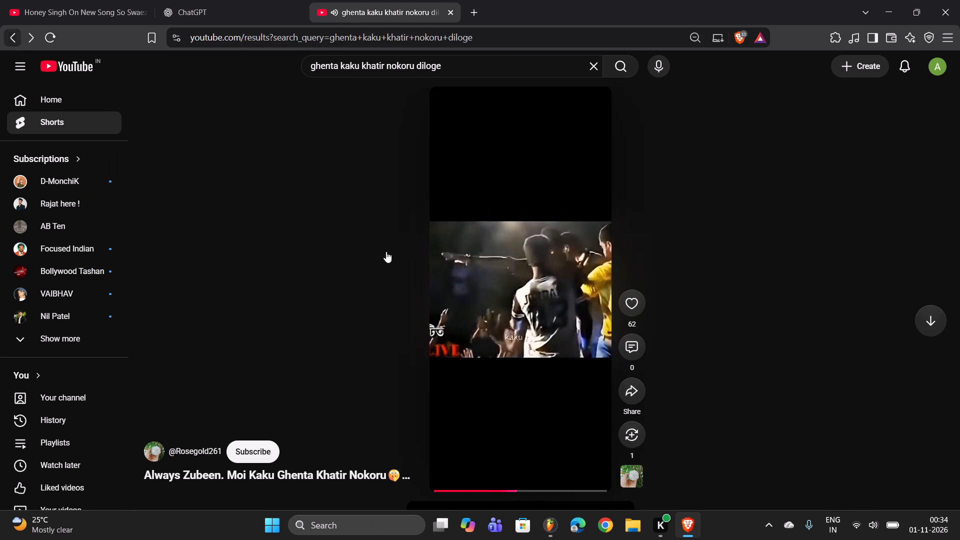
Find and play the "GHENTA KAKU KHATIR NOKORU" Short with the singer in a striped shirt, and copy its share link.
scroll(391, 296, "down", 5)
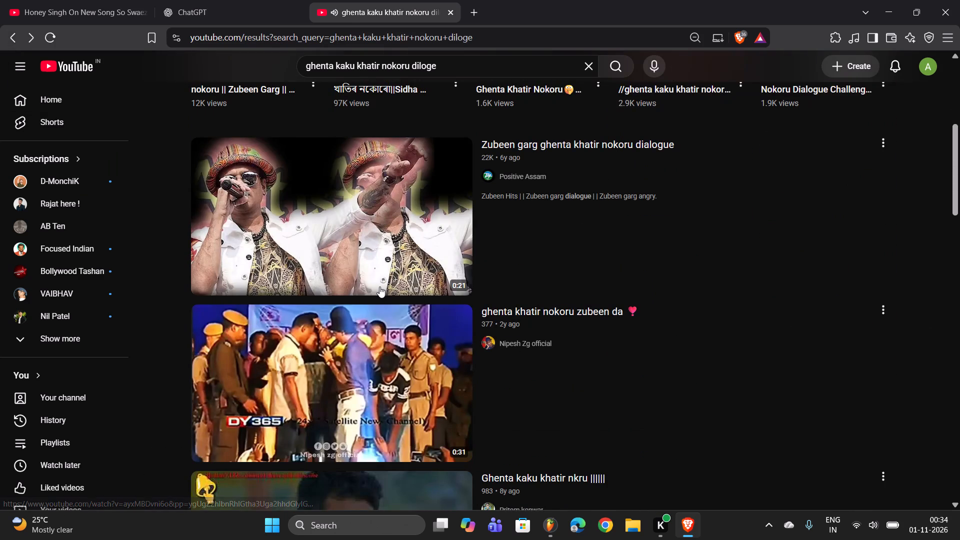
scroll(377, 287, "down", 10)
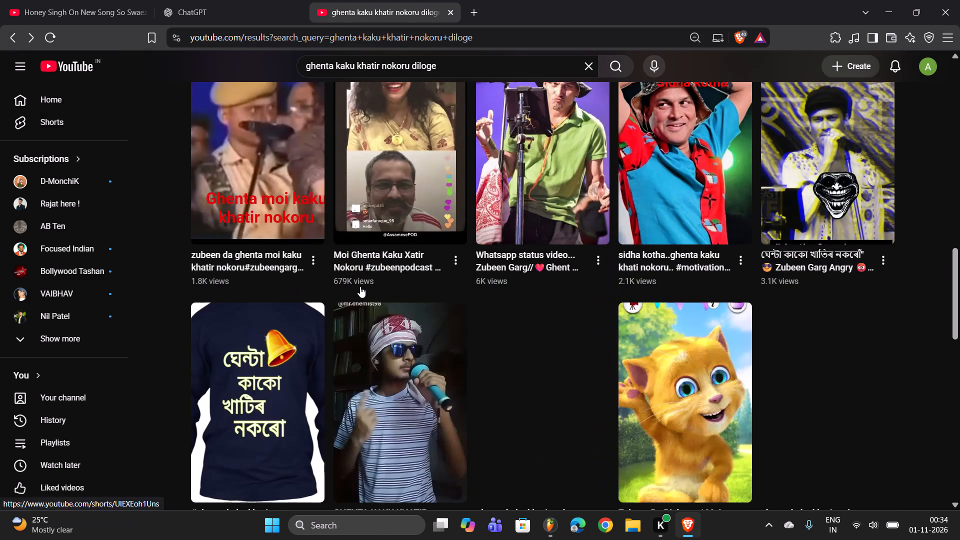
scroll(354, 279, "down", 5)
left_click(396, 136)
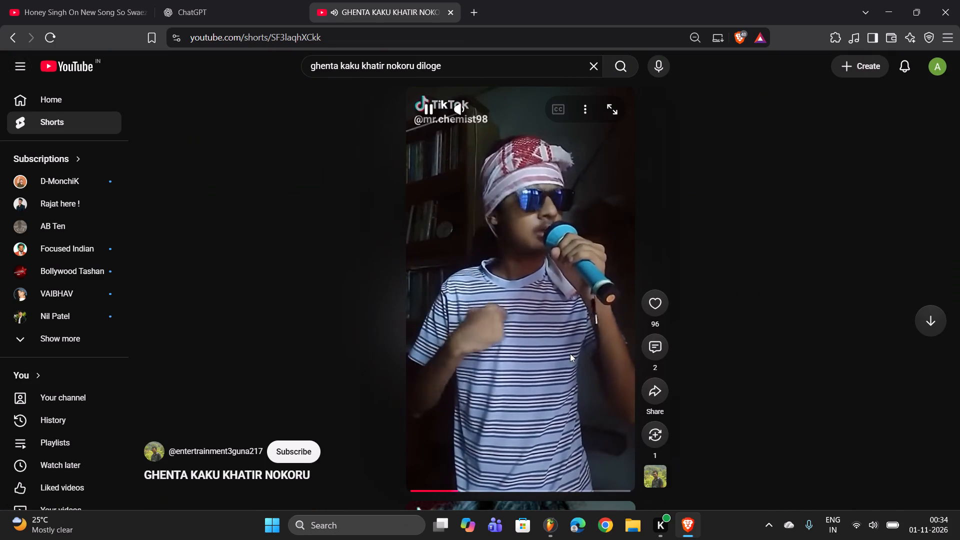
left_click(652, 401)
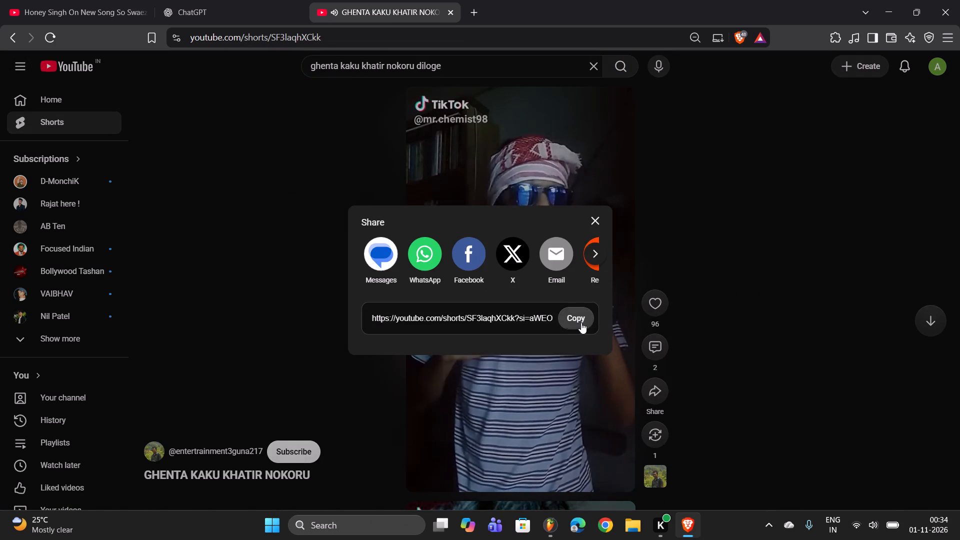
left_click(581, 323)
Open the YTMP3 converter in a new tab and start converting the copied Short's link to MP3.
left_click(471, 0)
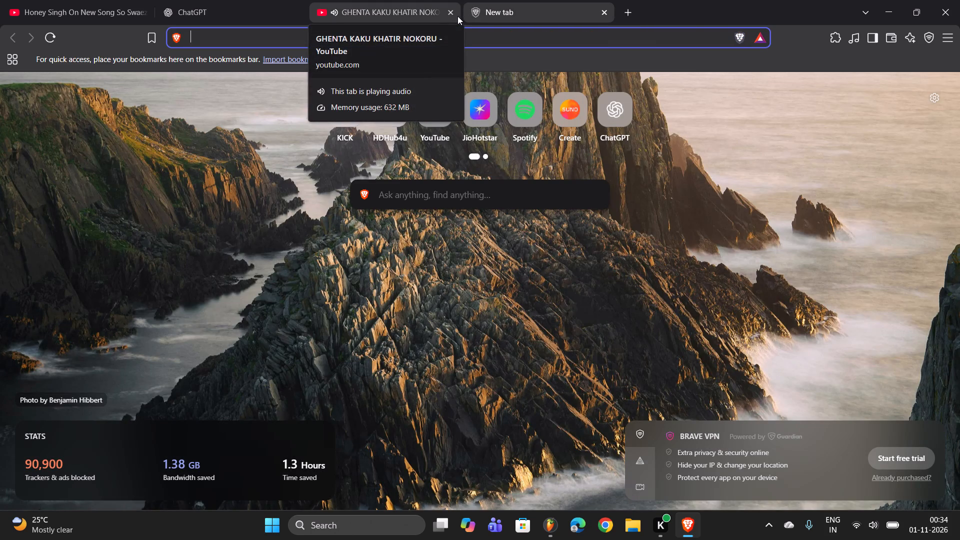
key("y")
key("t")
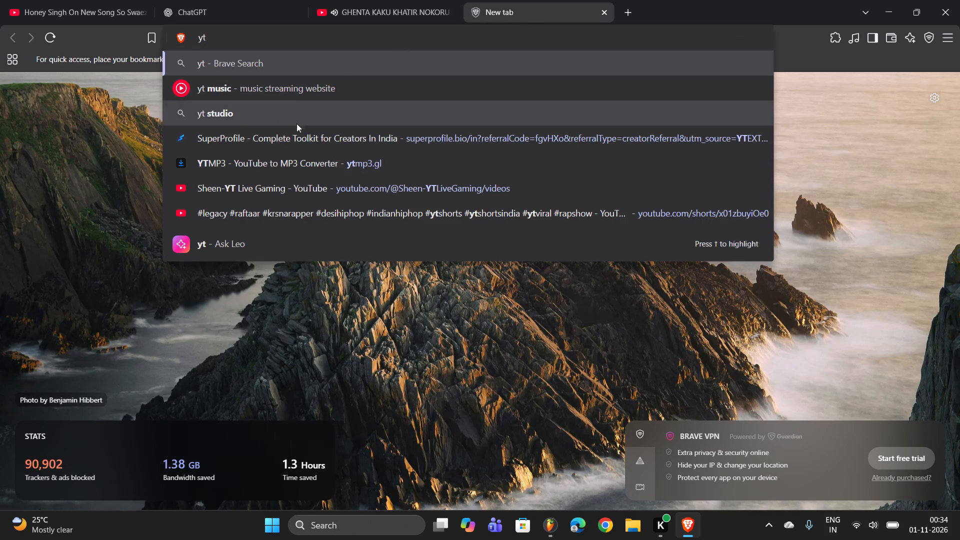
left_click(303, 164)
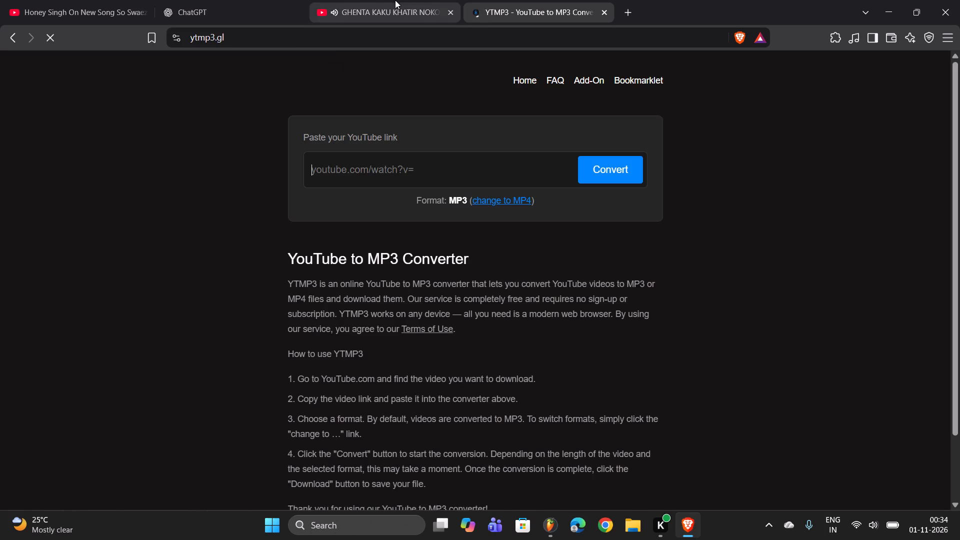
left_click(395, 0)
left_click(556, 0)
key("ctrl+v")
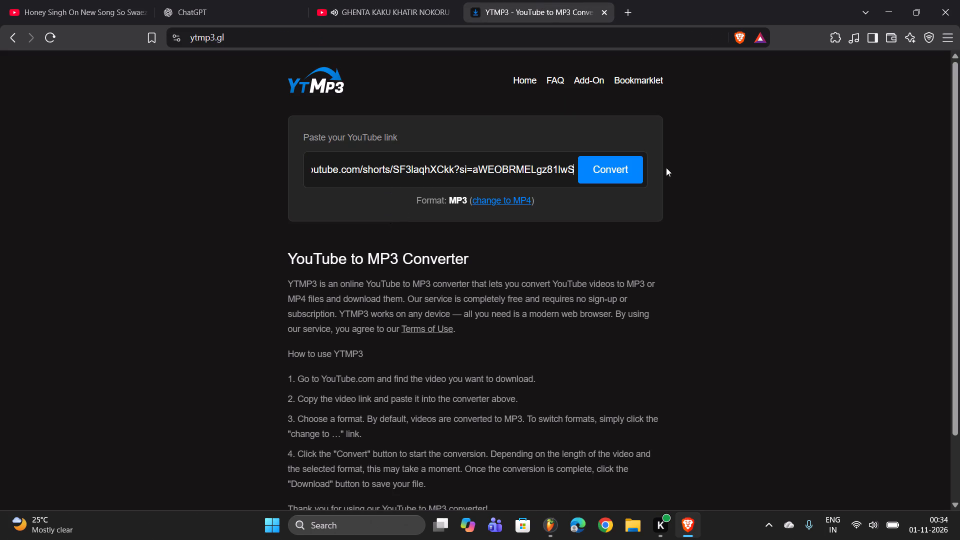
left_click(615, 159)
Close the Short's share window, return to the YTMP3 page and allow its notifications until the site is closed.
left_click(379, 0)
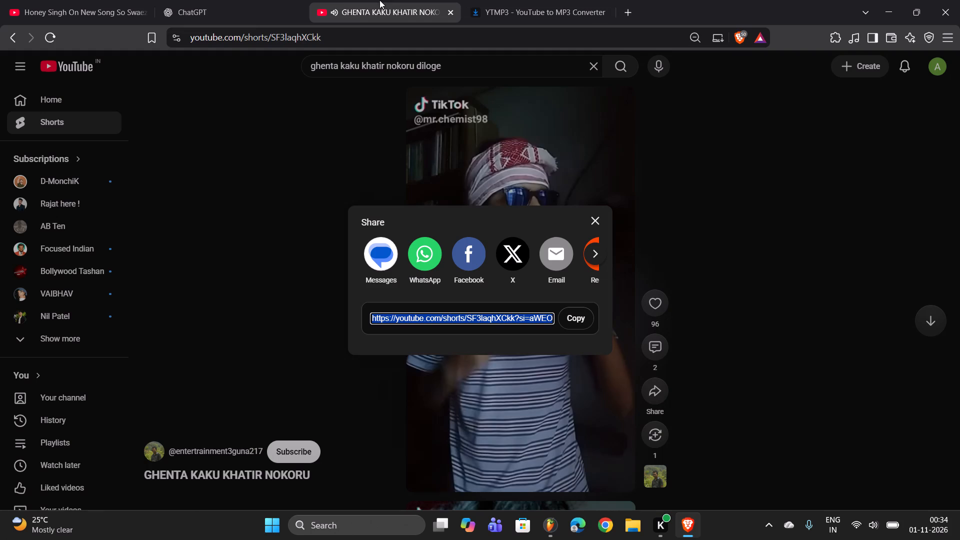
left_click(590, 217)
left_click(447, 0)
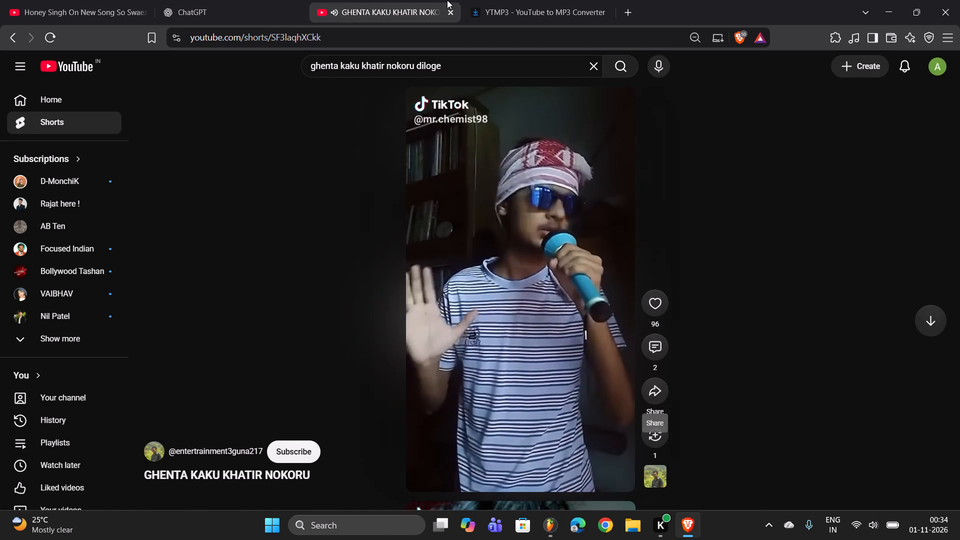
left_click(512, 0)
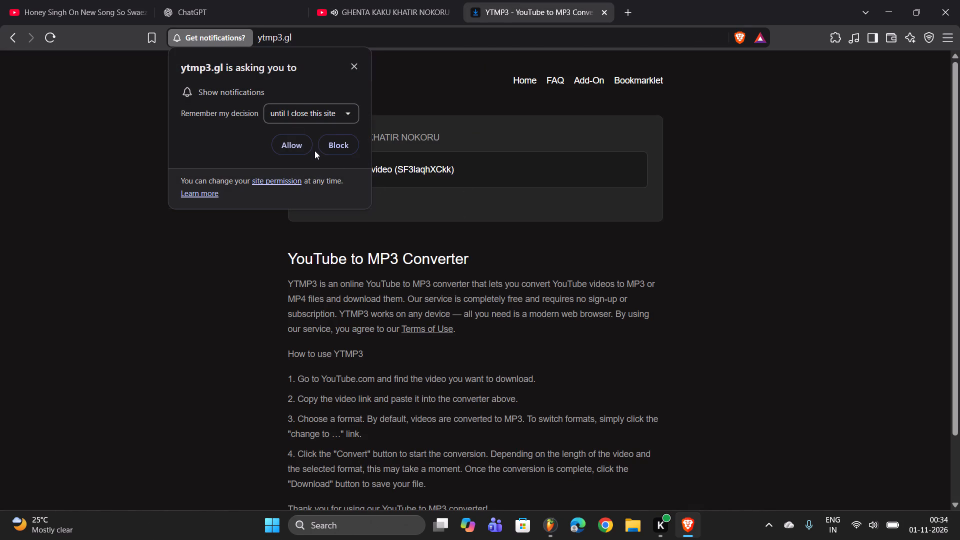
left_click(293, 144)
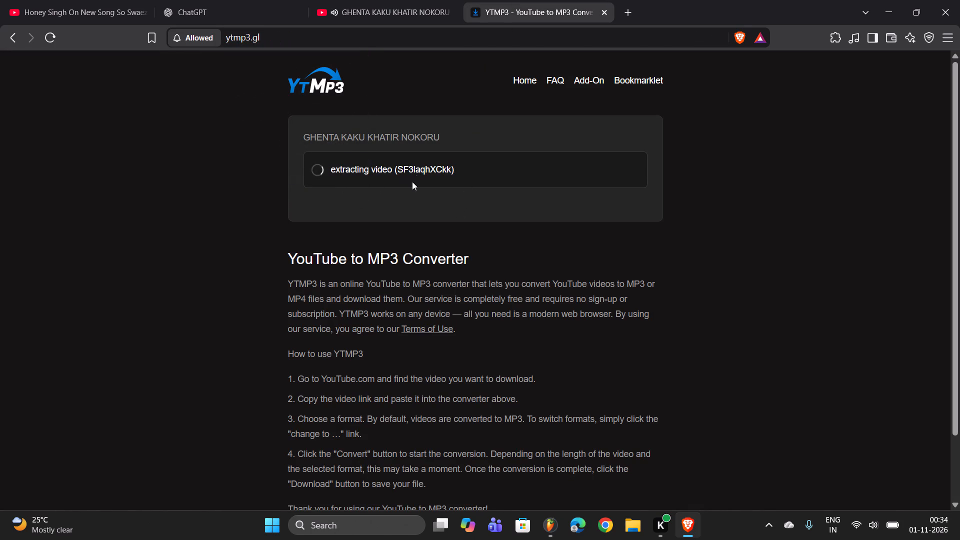
Download the converted "GHENTA KAKU KHATIR NOKORU" MP3 and save it under that name in the Downloads folder.
left_click(393, 0)
left_click(517, 0)
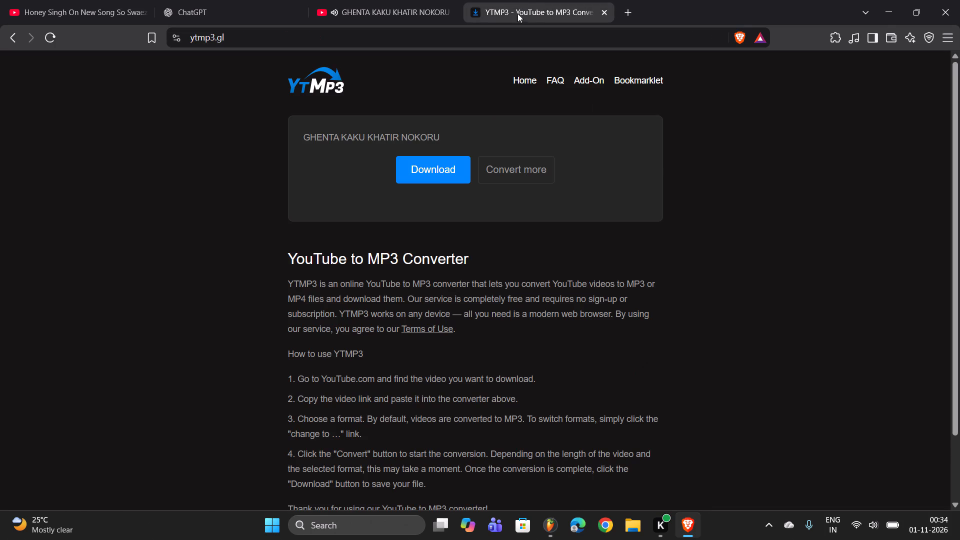
left_click(432, 172)
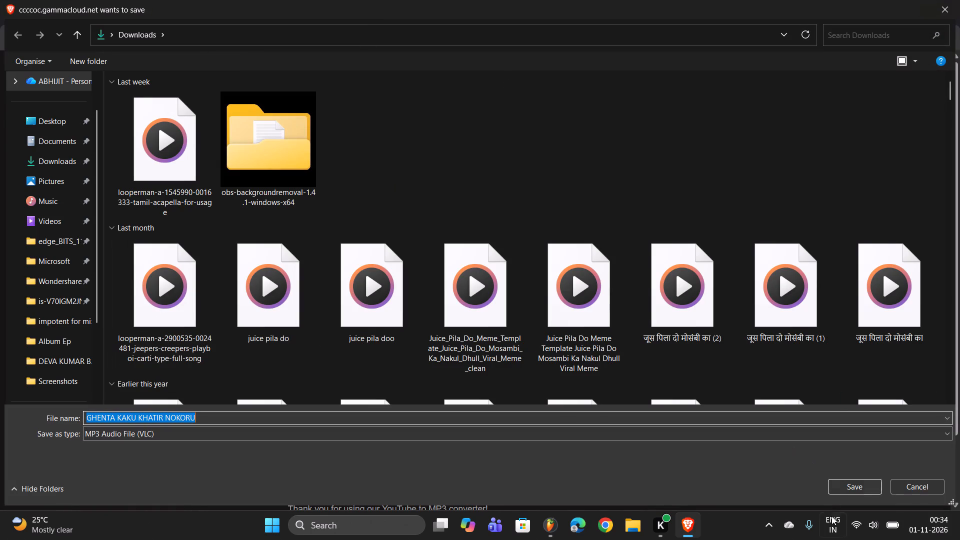
left_click(841, 486)
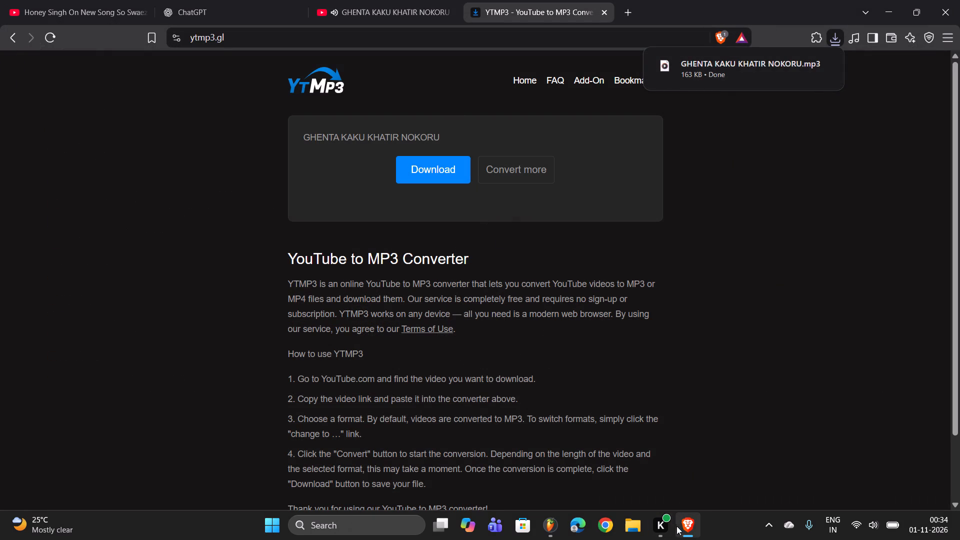
Open the Downloads folder in File Explorer and close the YouTube Short's browser tab.
left_click(689, 524)
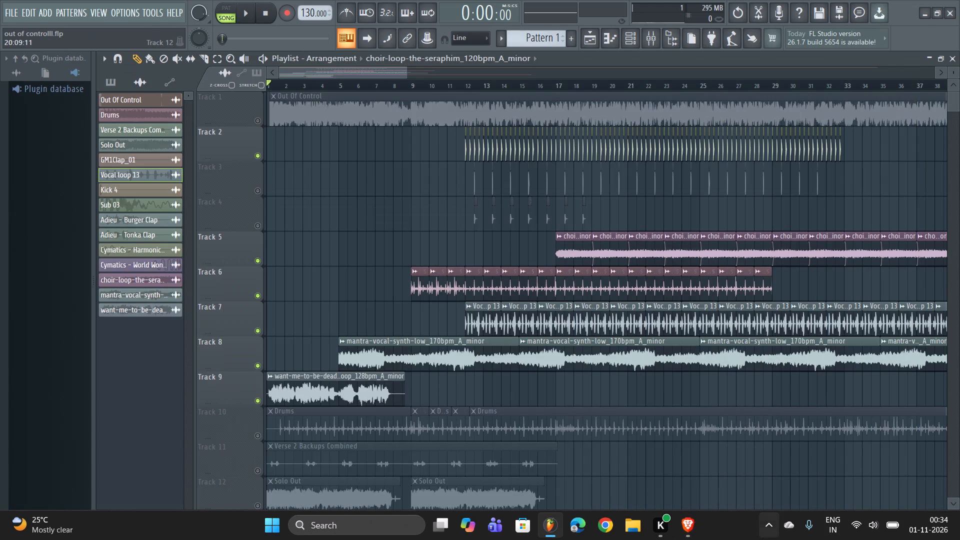
left_click(689, 524)
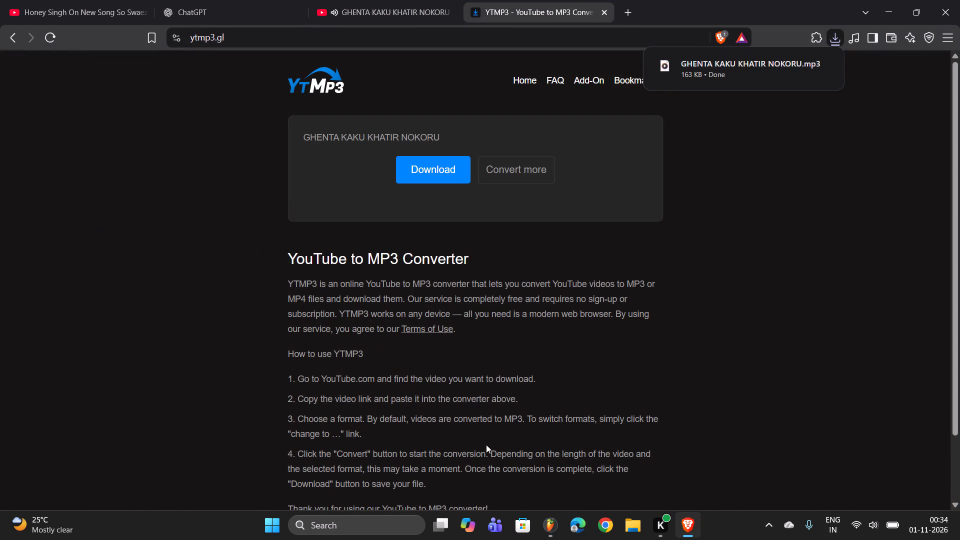
left_click(632, 527)
scroll(111, 176, "up", 1)
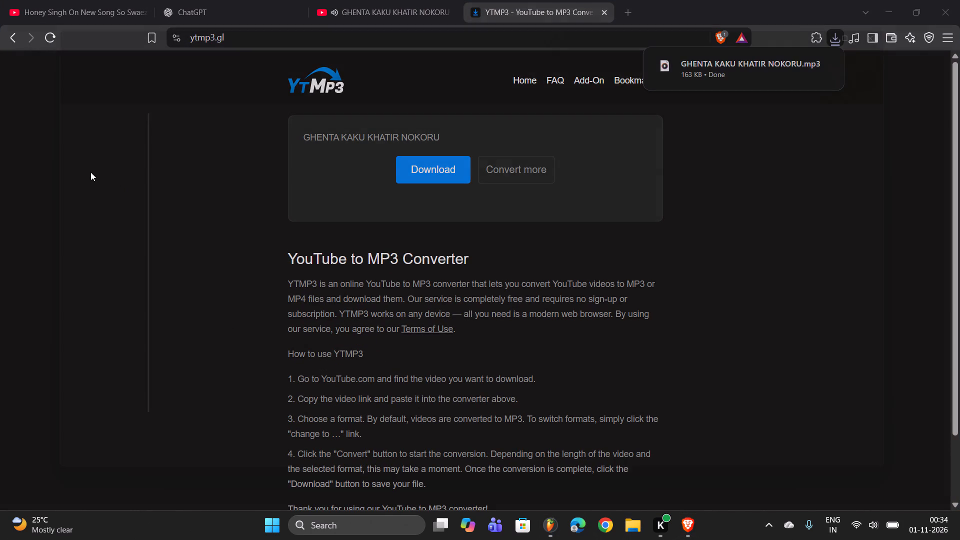
left_click(73, 199)
left_click(81, 218)
key("alt+Tab")
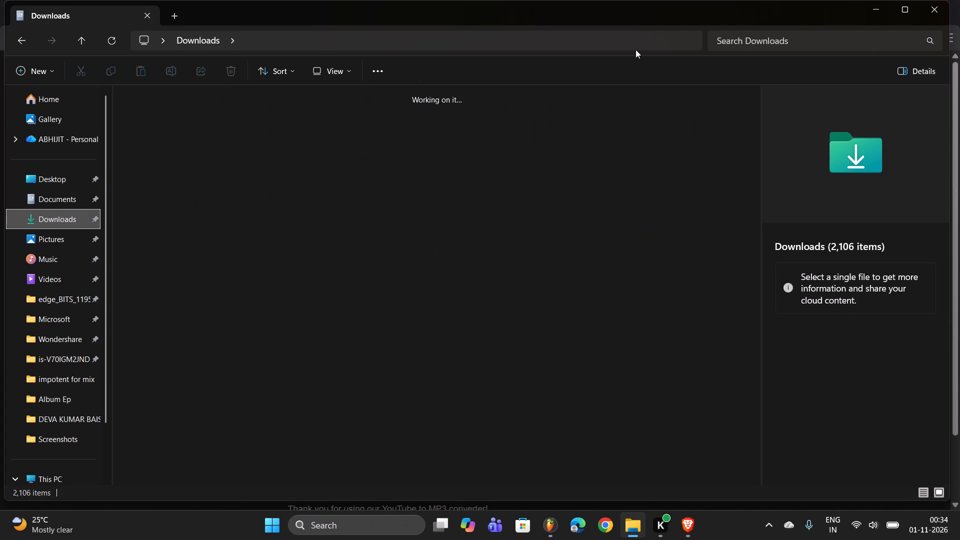
left_click(453, 14)
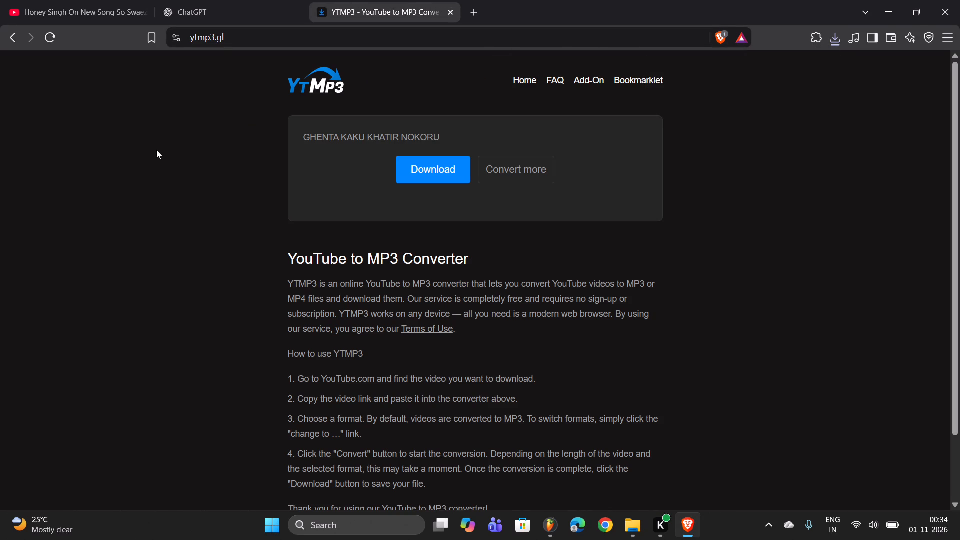
Import the GHENTA KAKU KHATIR NOKORU MP3 from Downloads into the FL Studio playlist, onto Track 5 near the start.
key("alt+Tab")
left_click_drag(150, 167, 376, 309)
key("alt+Tab")
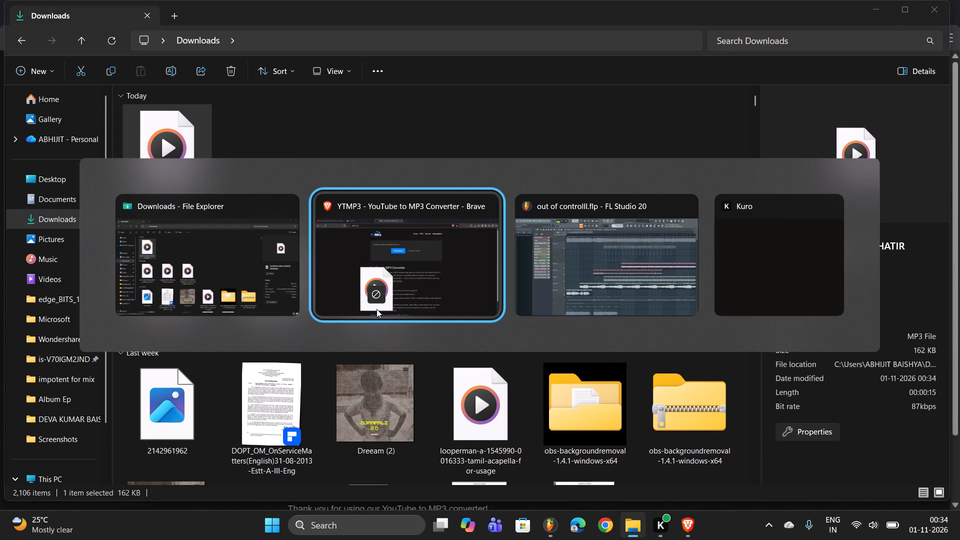
left_click_drag(376, 309, 279, 235)
key("alt+Tab")
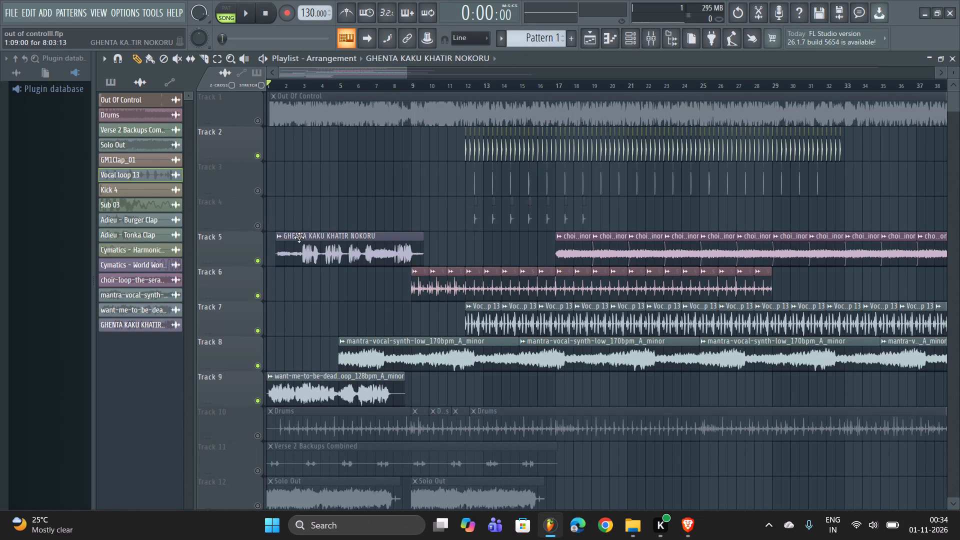
Move the GHENTA KAKU KHATIR NOKORU clip to bar 1 on Track 15 and unmute that track.
left_click_drag(317, 247, 233, 284)
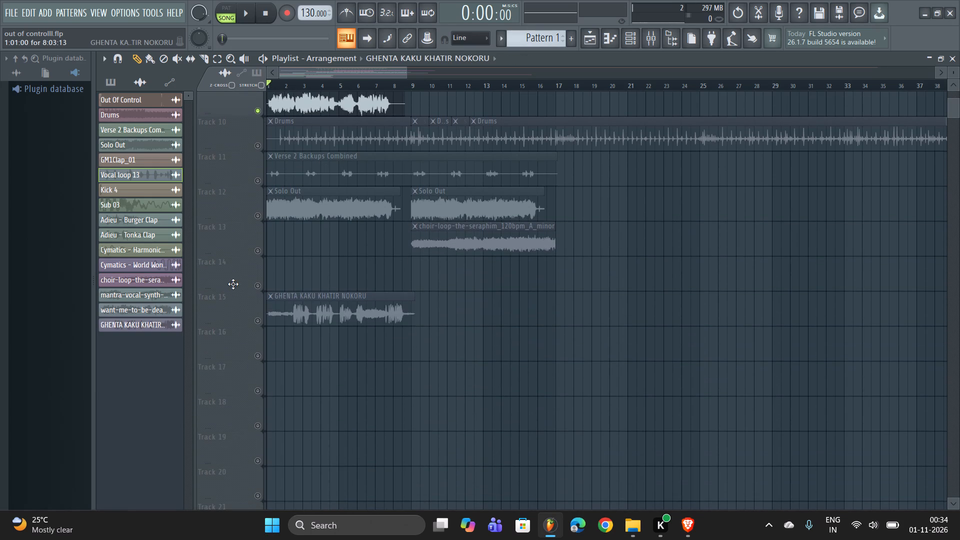
left_click_drag(233, 284, 233, 284)
left_click(260, 319)
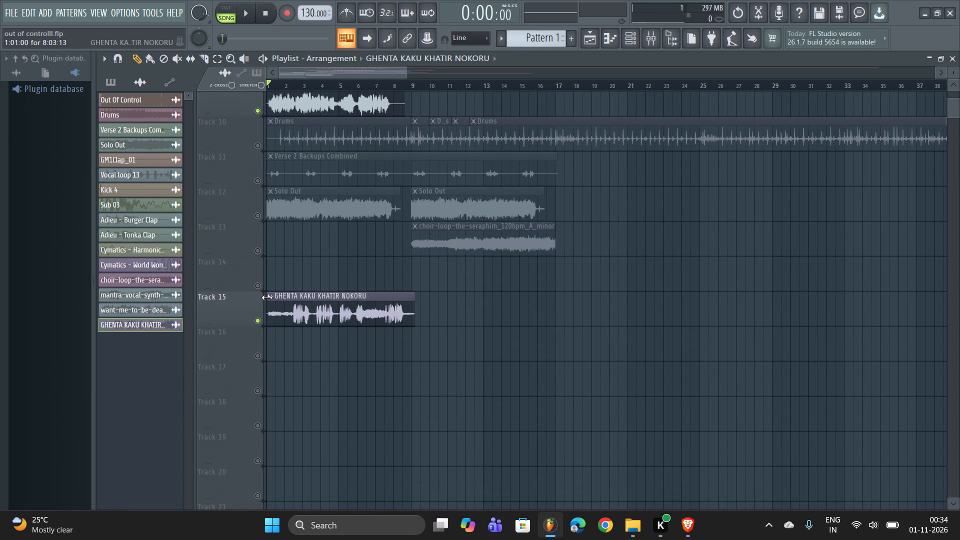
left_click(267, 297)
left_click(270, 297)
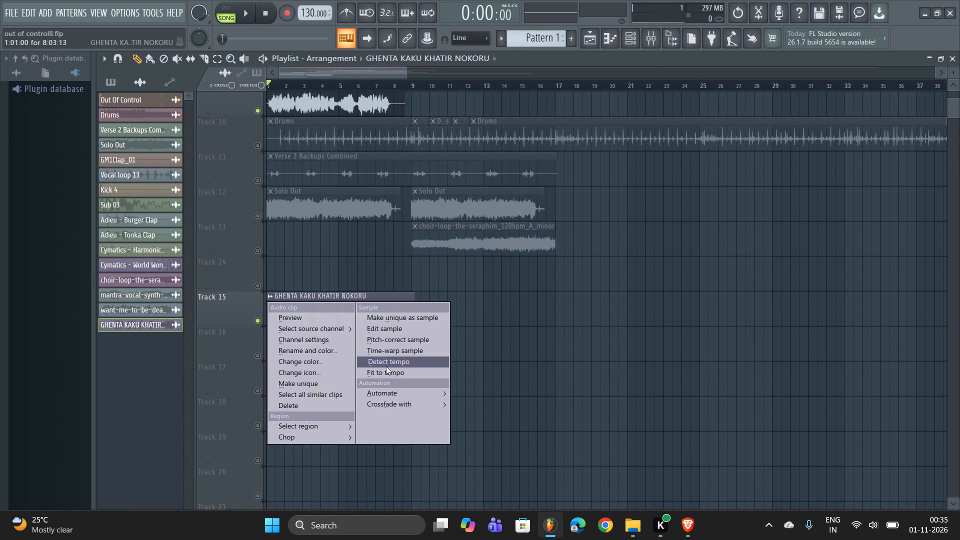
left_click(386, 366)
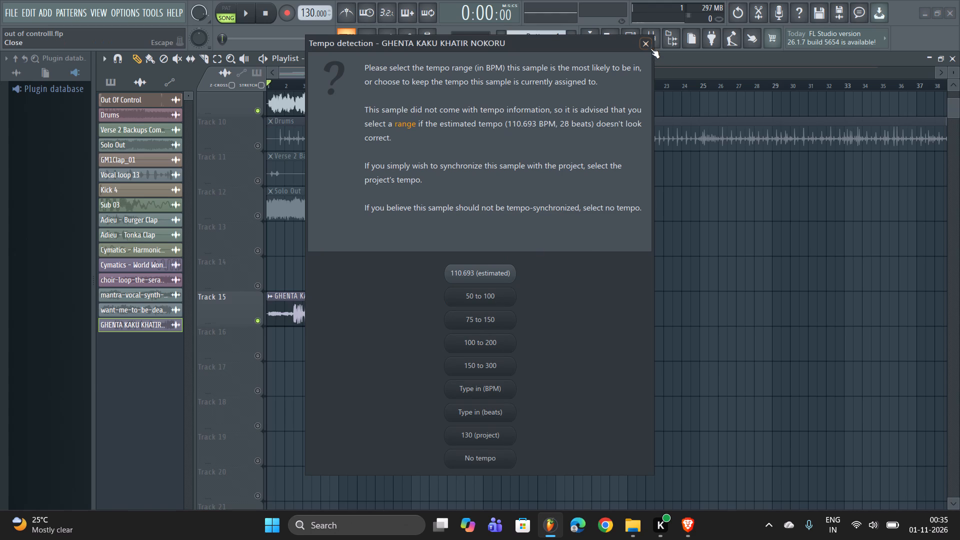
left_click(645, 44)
Fit the GHENTA KAKU KHATIR NOKORU clip to the project tempo, choosing a tempo range for its detection.
left_click(270, 295)
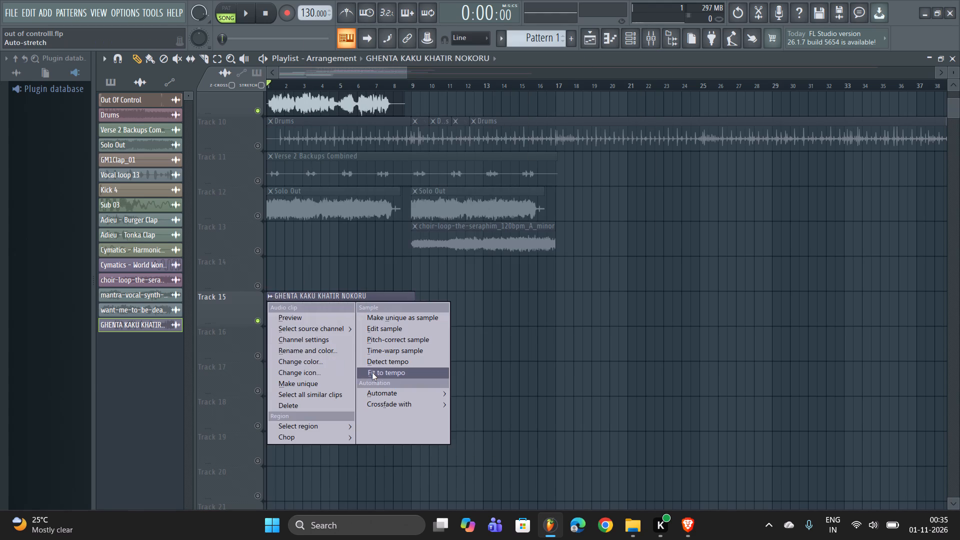
left_click(373, 372)
left_click(482, 313)
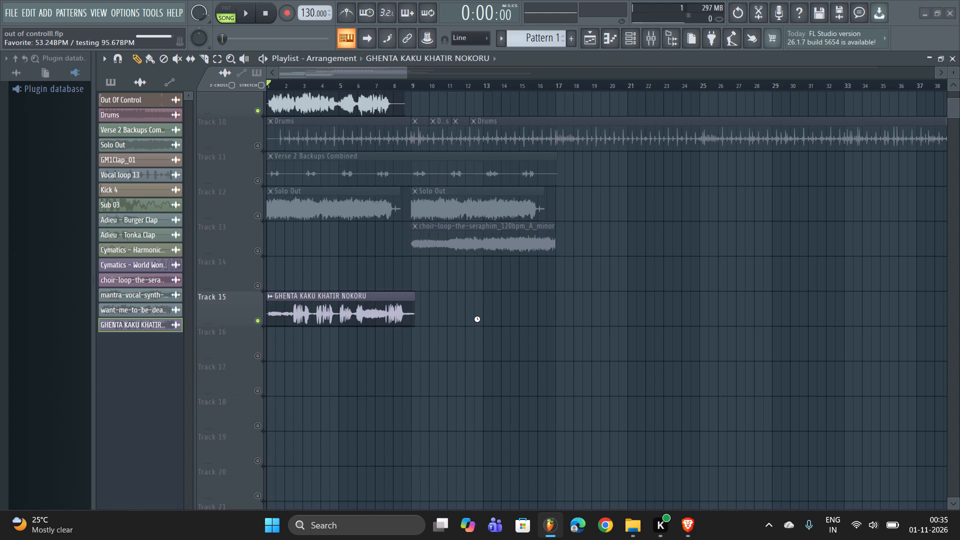
Move the GHENTA KAKU KHATIR NOKORU clip's track up to Track 8, directly above the mantra-vocal-synth-low track.
scroll(242, 299, "up", 3, "shift")
scroll(242, 203, "up", 3, "shift")
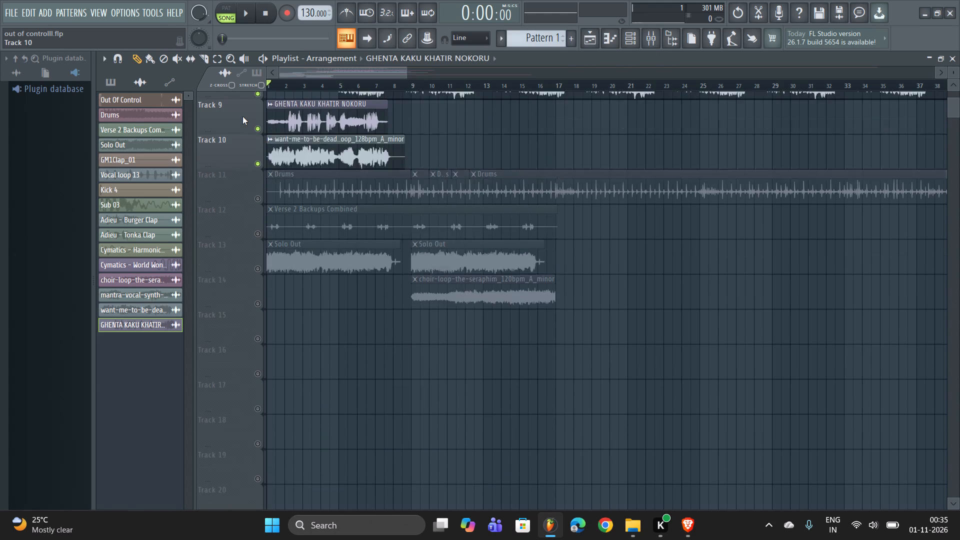
scroll(242, 116, "up", 1, "shift")
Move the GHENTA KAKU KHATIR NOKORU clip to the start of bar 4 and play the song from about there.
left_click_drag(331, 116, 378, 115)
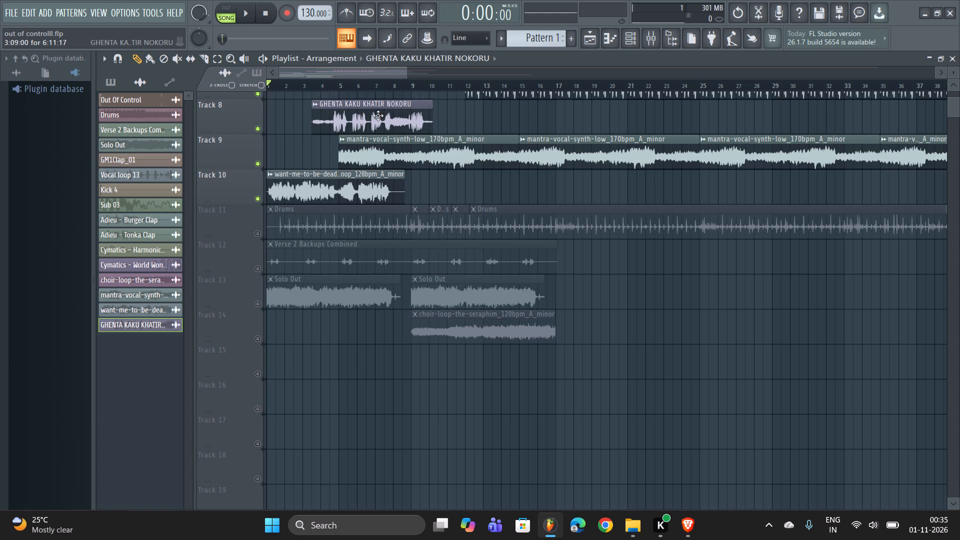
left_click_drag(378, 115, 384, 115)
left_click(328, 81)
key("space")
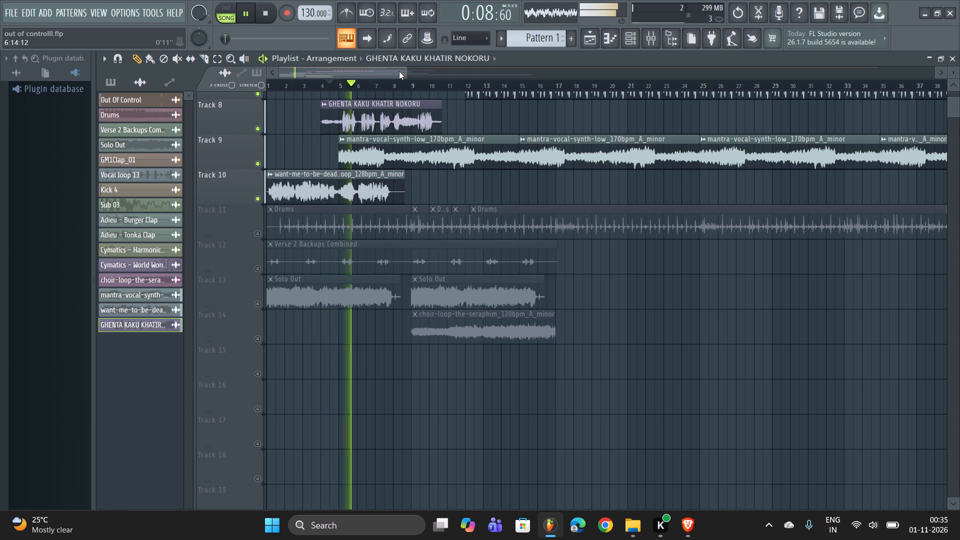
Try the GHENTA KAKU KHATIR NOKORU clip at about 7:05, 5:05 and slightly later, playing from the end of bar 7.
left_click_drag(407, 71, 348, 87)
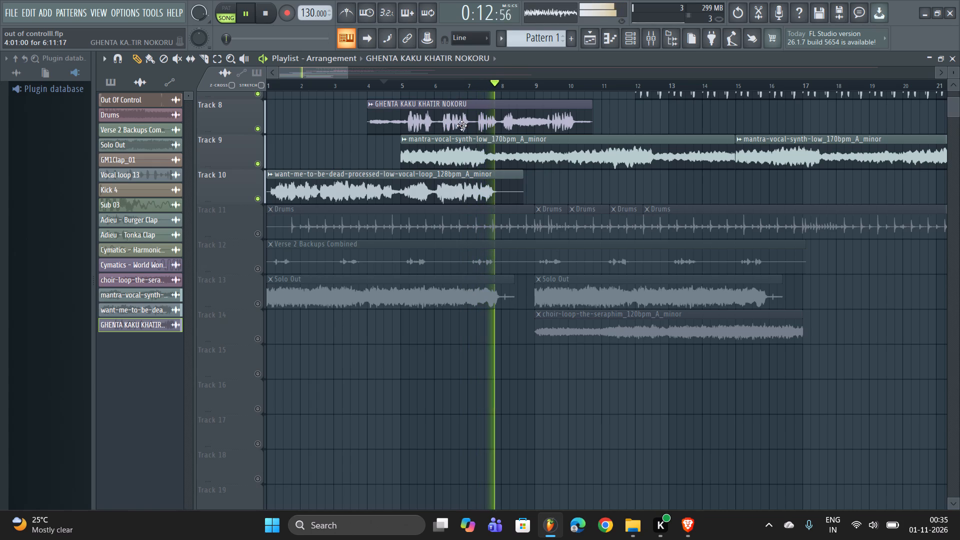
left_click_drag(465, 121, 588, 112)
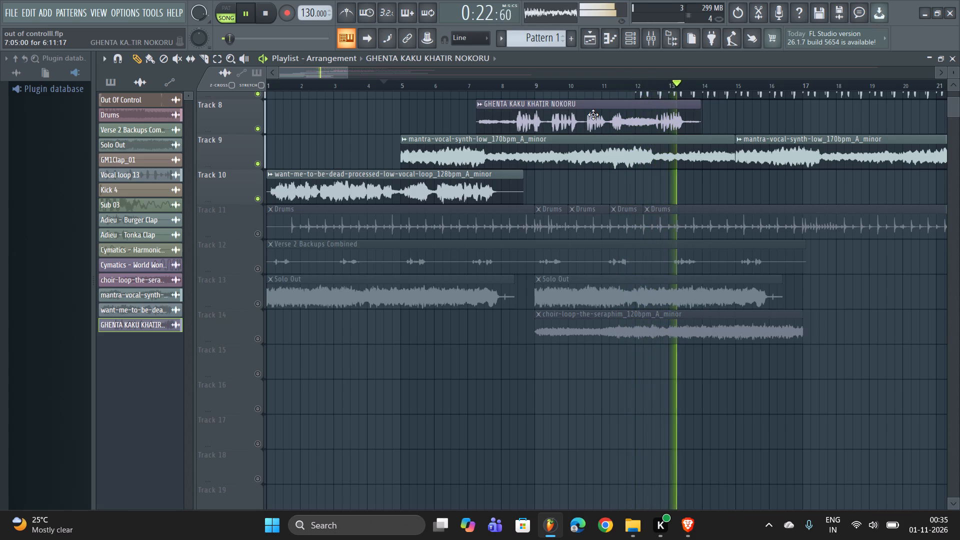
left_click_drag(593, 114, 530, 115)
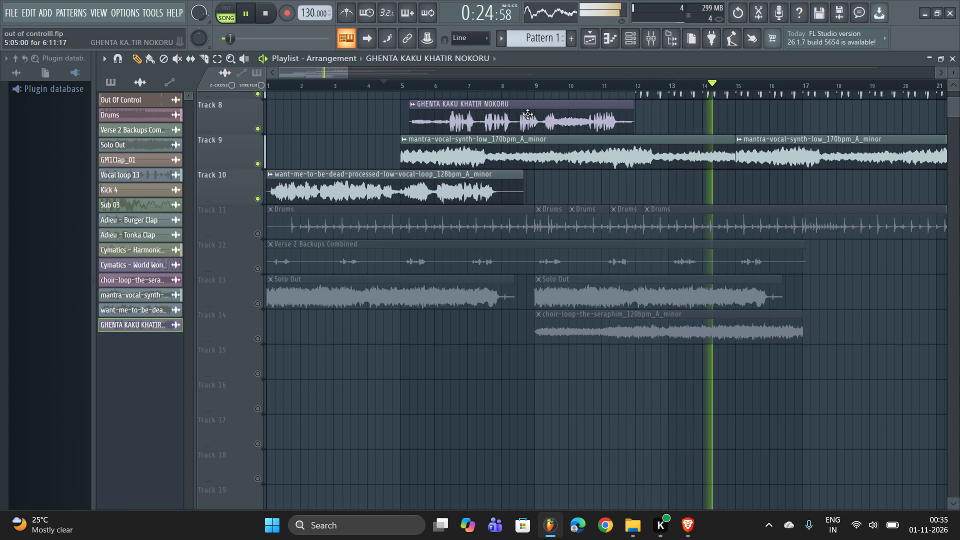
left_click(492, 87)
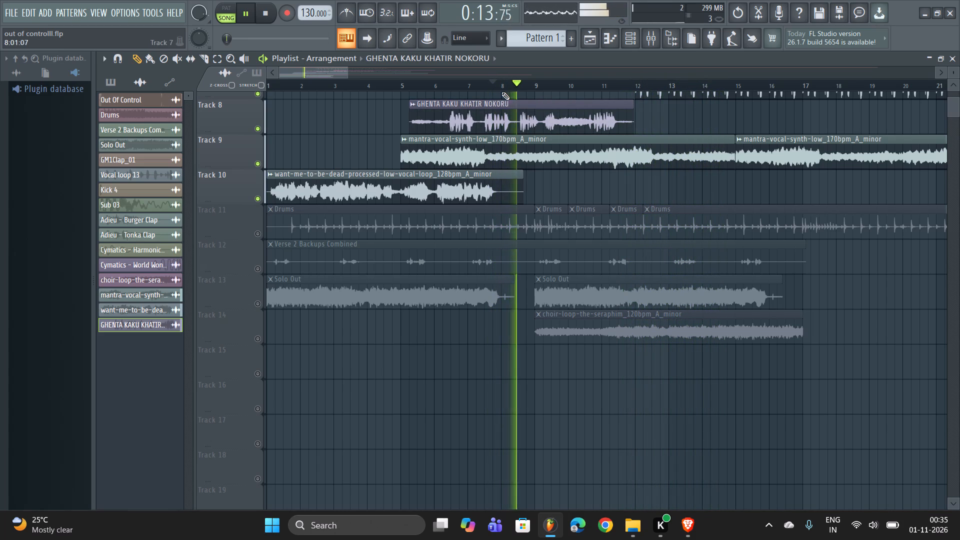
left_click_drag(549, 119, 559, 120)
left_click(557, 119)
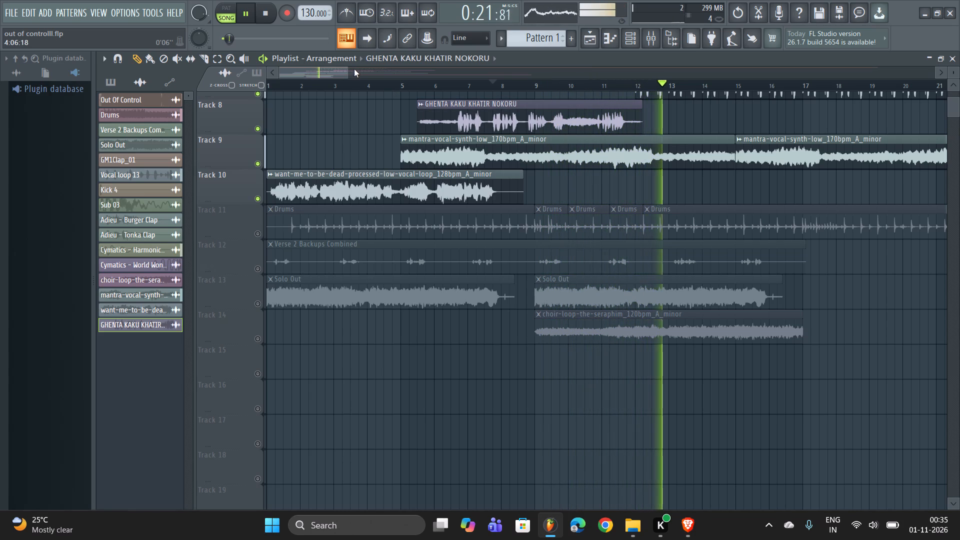
Insert an empty track above the GHENTA KAKU KHATIR NOKORU clip's track and stop playback.
right_click(237, 127)
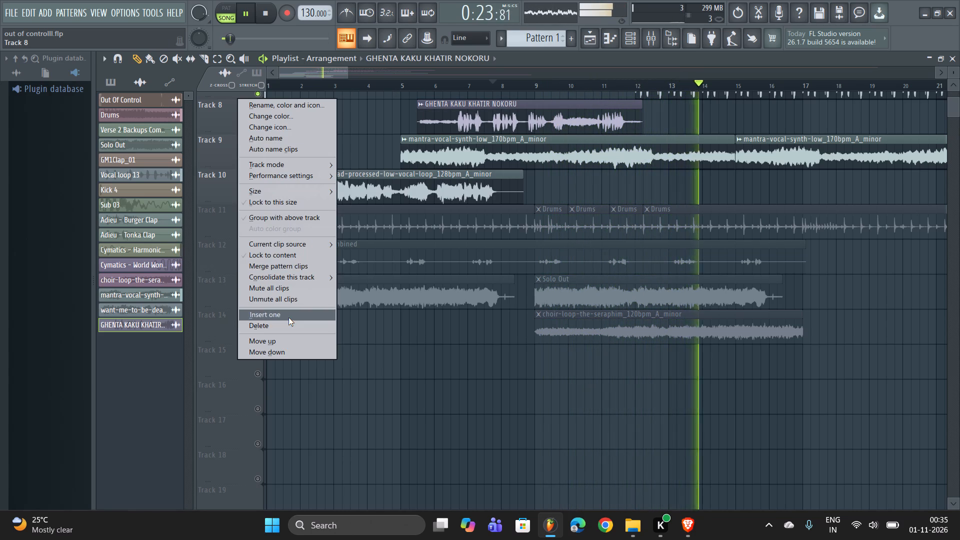
left_click(288, 317)
key("space")
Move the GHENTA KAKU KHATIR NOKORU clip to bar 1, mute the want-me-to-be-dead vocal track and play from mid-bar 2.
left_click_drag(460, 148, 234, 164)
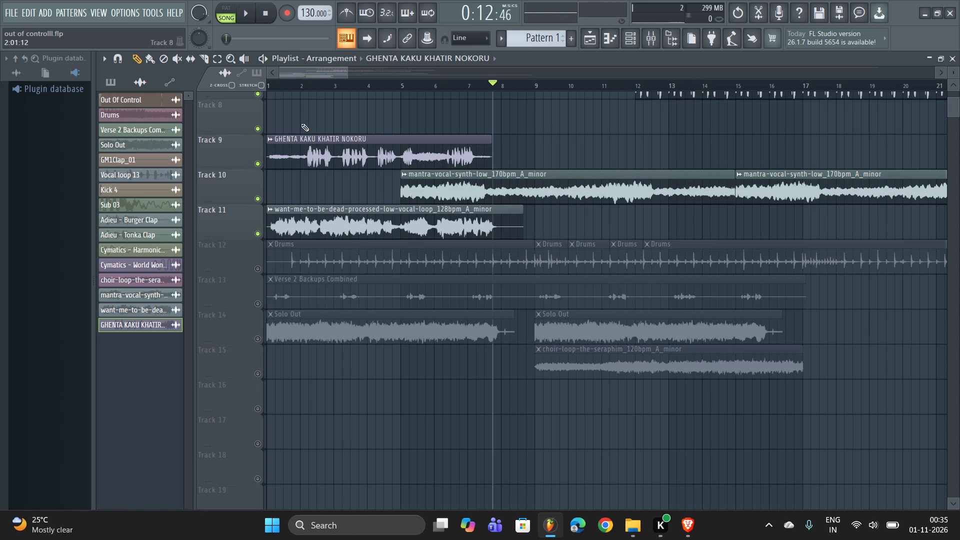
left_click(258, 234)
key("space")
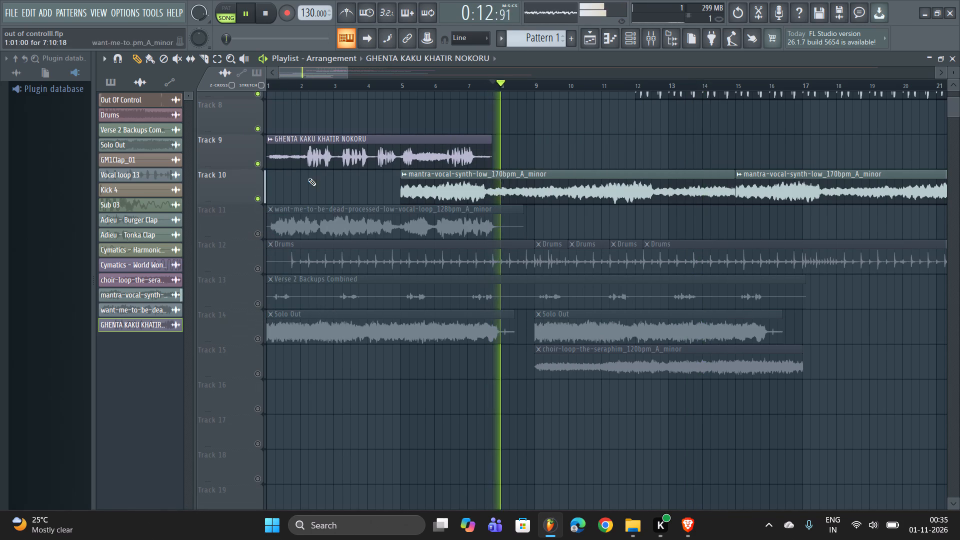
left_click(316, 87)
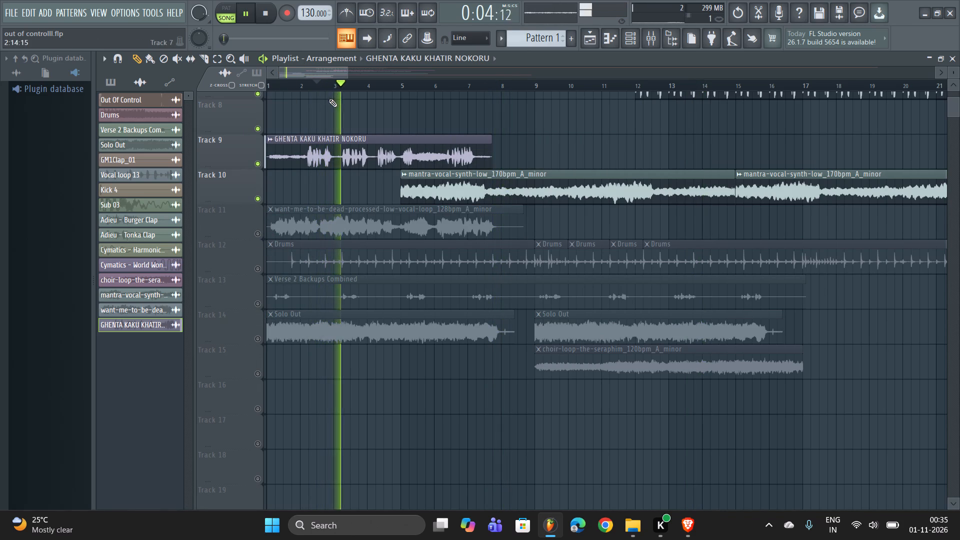
Insert another empty track above the GHENTA KAKU KHATIR NOKORU clip's track.
right_click(249, 146)
left_click(274, 353)
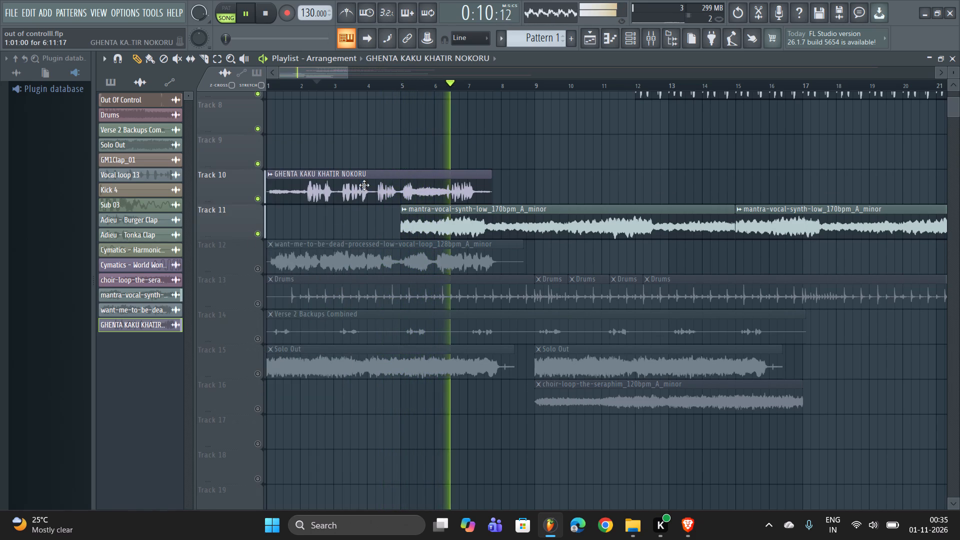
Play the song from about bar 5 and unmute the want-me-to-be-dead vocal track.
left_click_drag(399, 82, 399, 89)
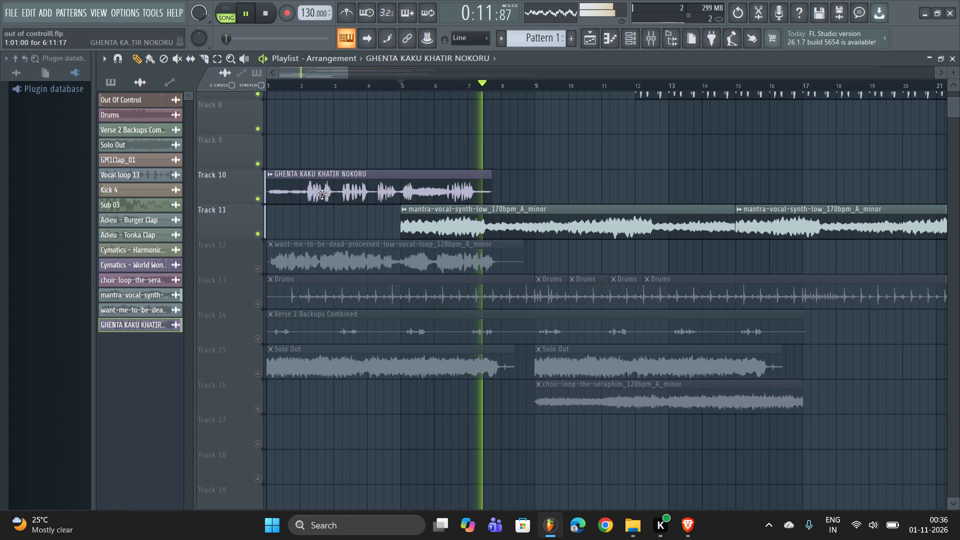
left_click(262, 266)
Move the GHENTA KAKU KHATIR NOKORU clip on Track 10 to 2:09 and play the song from about there.
scroll(460, 160, "up", 3)
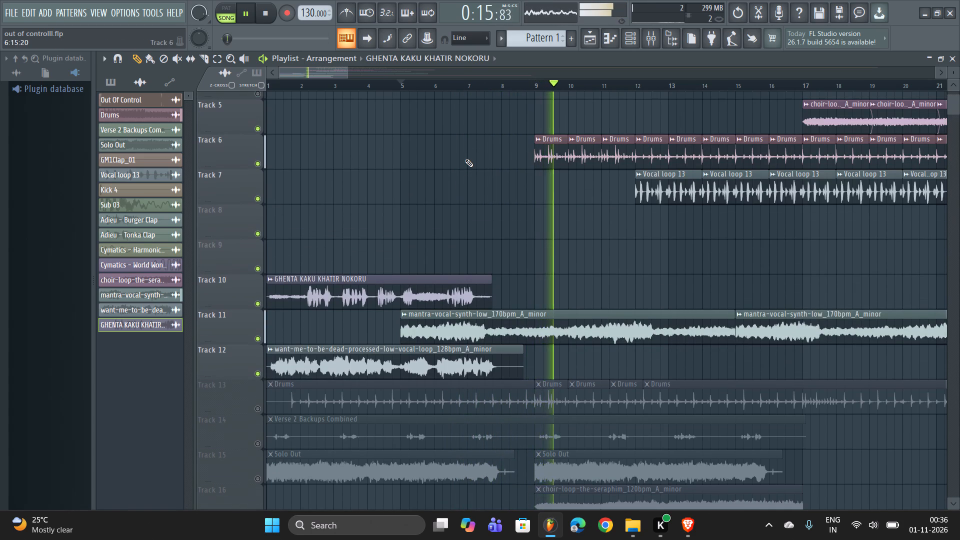
left_click_drag(436, 280, 491, 278)
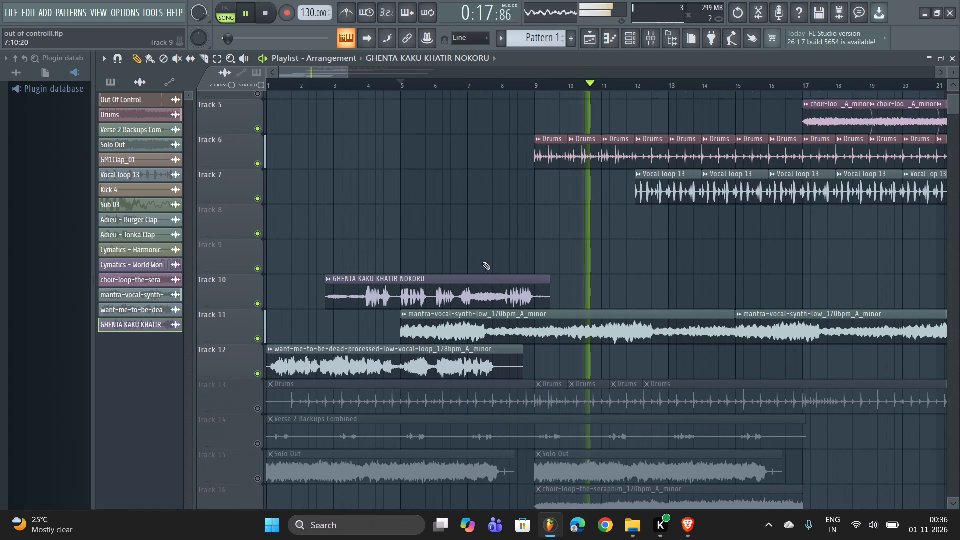
left_click_drag(474, 281, 462, 284)
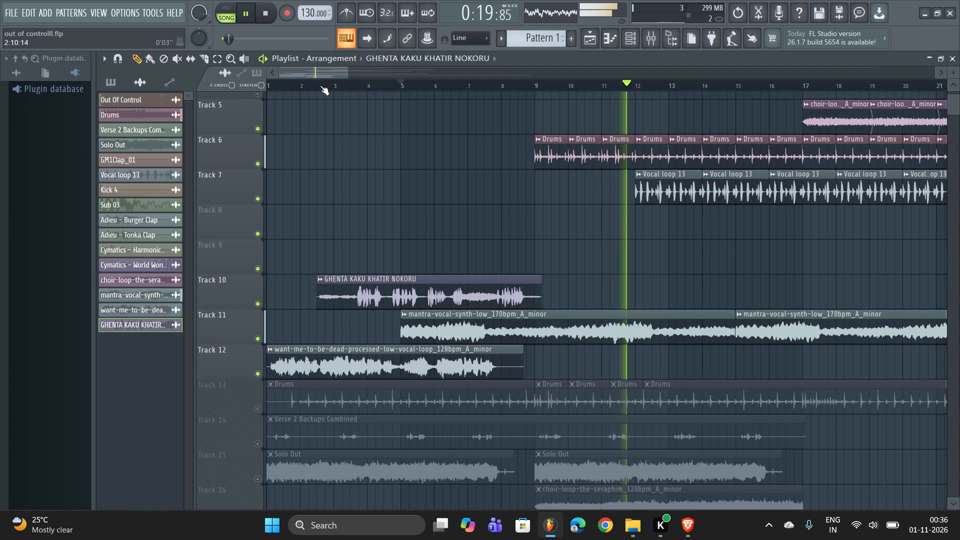
left_click(319, 85)
Insert a further empty track above the GHENTA KAKU KHATIR NOKORU clip's track and stop playback.
right_click(224, 296)
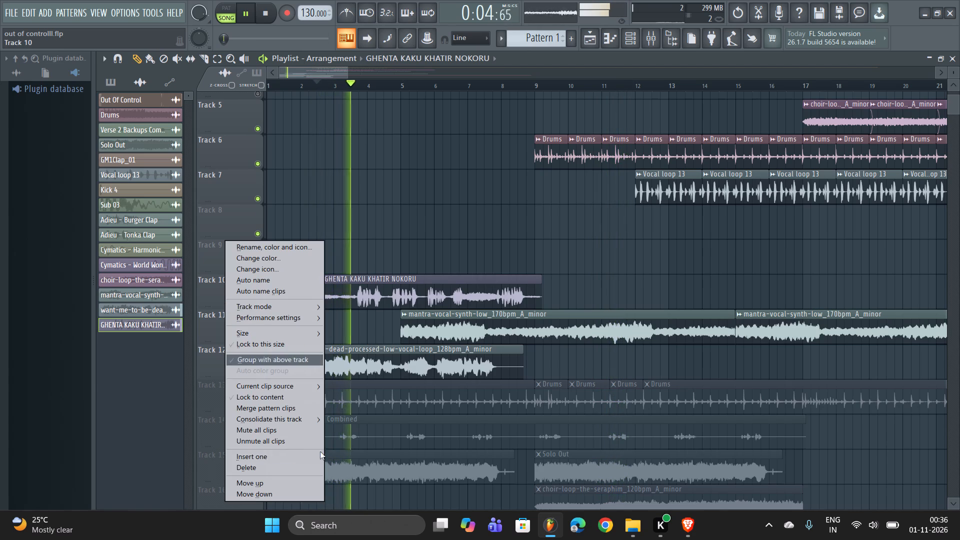
left_click(278, 455)
key("space")
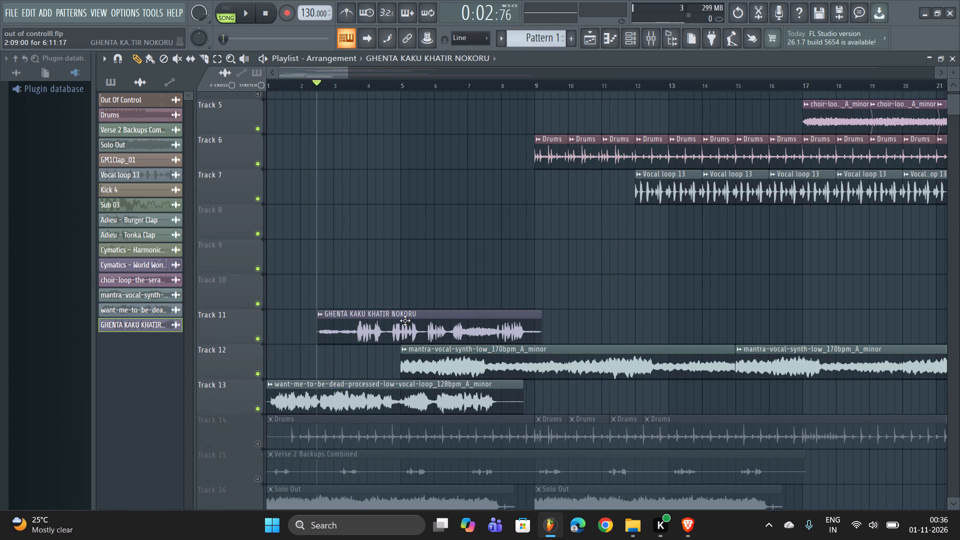
Move the want-me-to-be-dead vocal loop's track up to Track 10, above the GHENTA KAKU KHATIR NOKORU clip.
left_click(405, 320)
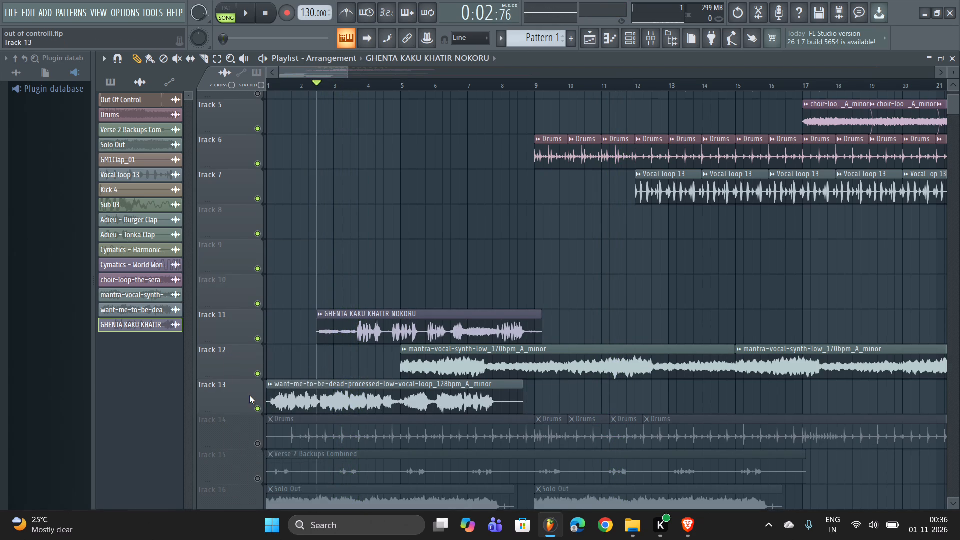
scroll(249, 395, "up", 3, "shift")
Select all playlist clips and shift them four bars later, so the want-me-to-be-dead vocal loop starts at bar 5.
key("ctrl+a")
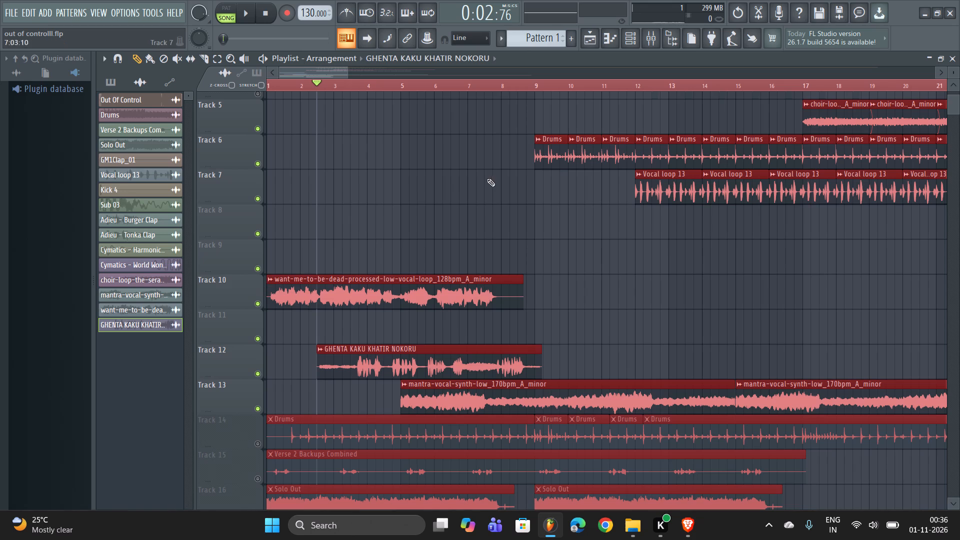
left_click_drag(332, 289, 462, 285)
right_click(447, 195)
right_click(583, 199)
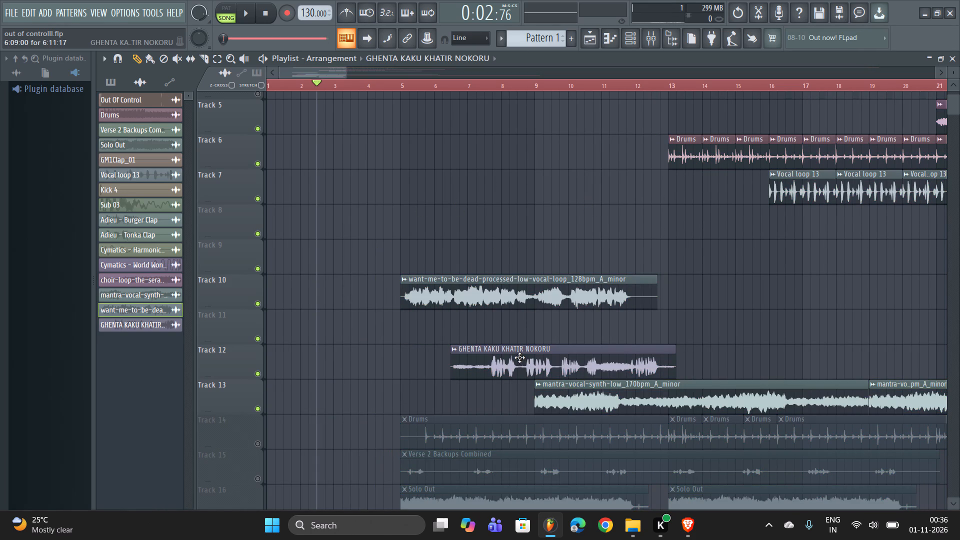
Move the GHENTA KAKU KHATIR NOKORU clip on Track 12 to bar 1 and play the intro.
left_click_drag(519, 357, 257, 343)
key("space")
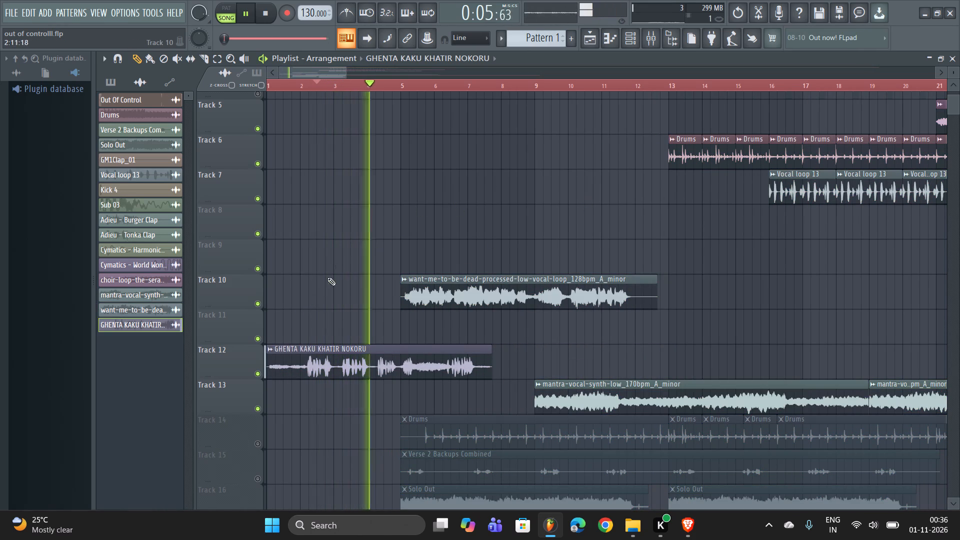
right_click(338, 255)
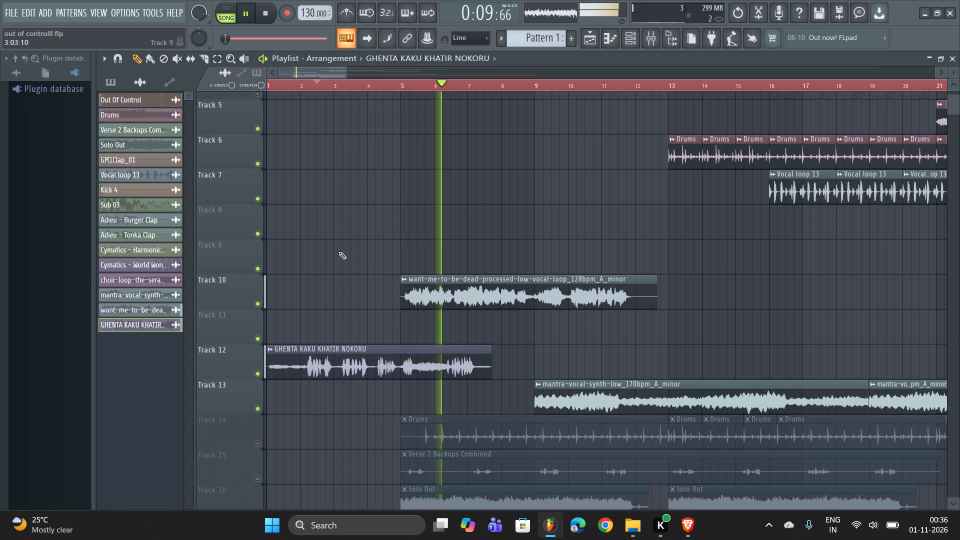
key("space")
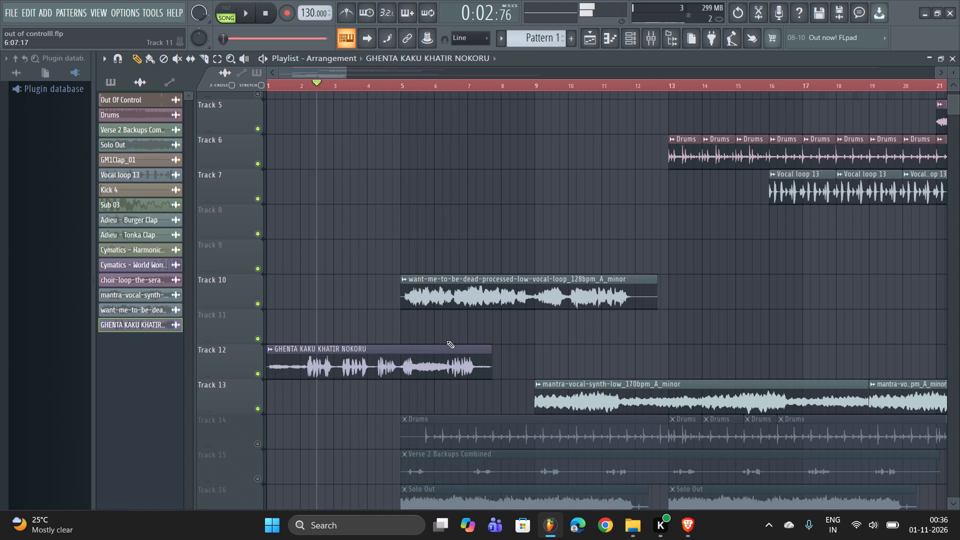
key("space")
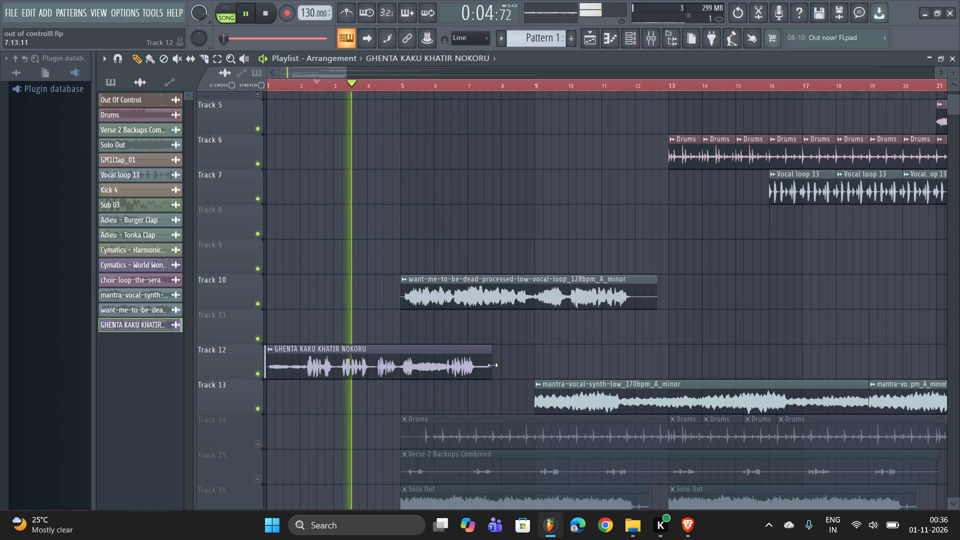
Trim the end of the GHENTA KAKU KHATIR NOKORU clip to a length of 5:03:17.
left_click_drag(490, 365, 452, 382)
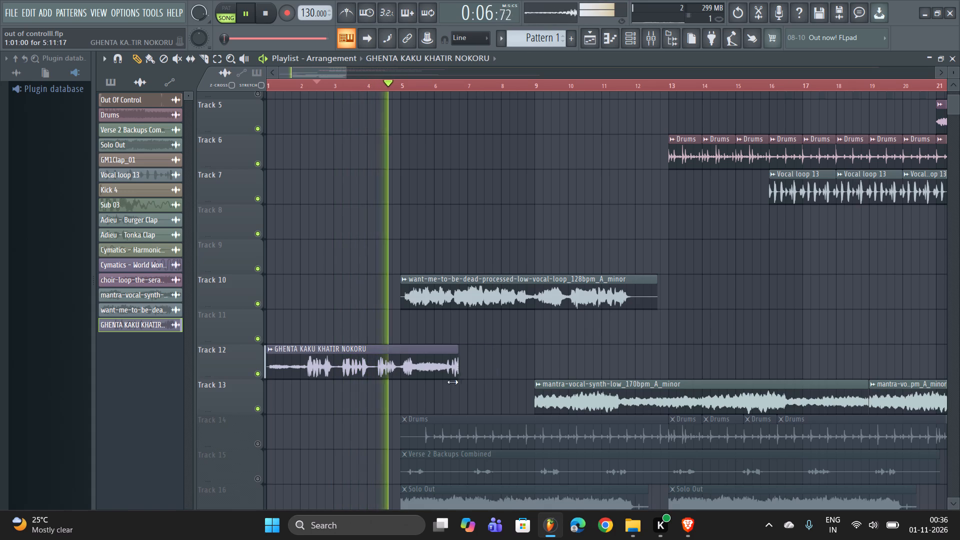
left_click_drag(452, 382, 440, 386)
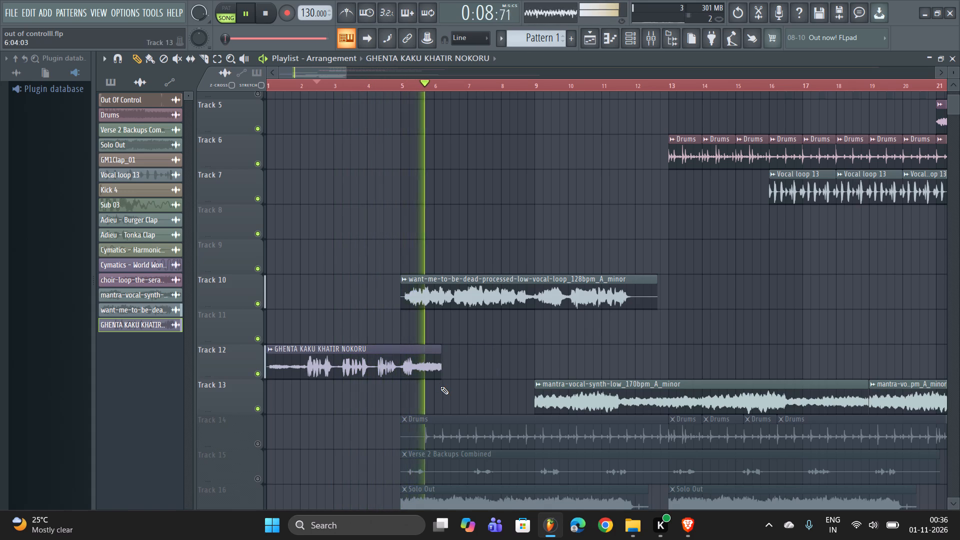
Set the GHENTA KAKU KHATIR NOKORU clip's declicking mode to Crossfade (bleeding).
double_click(388, 368)
double_click(330, 355)
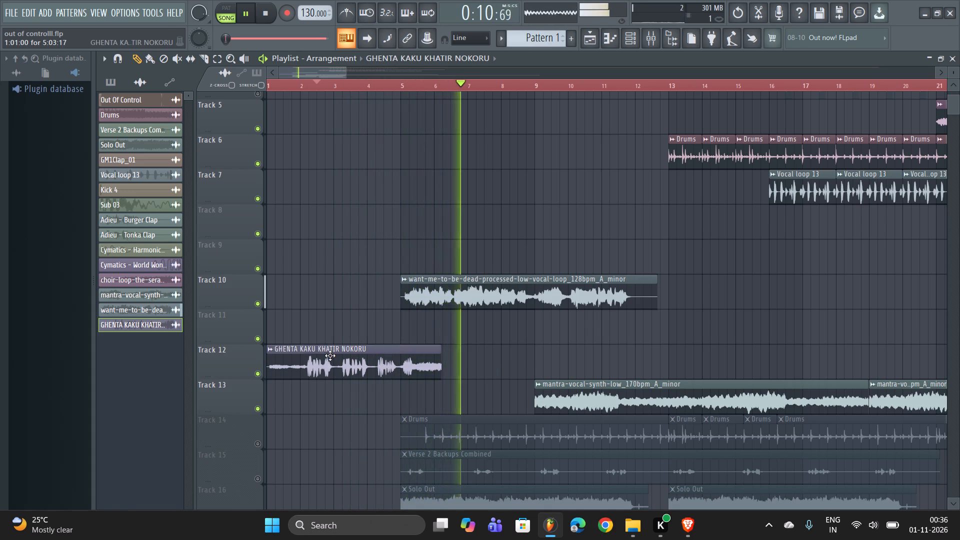
left_click(256, 240)
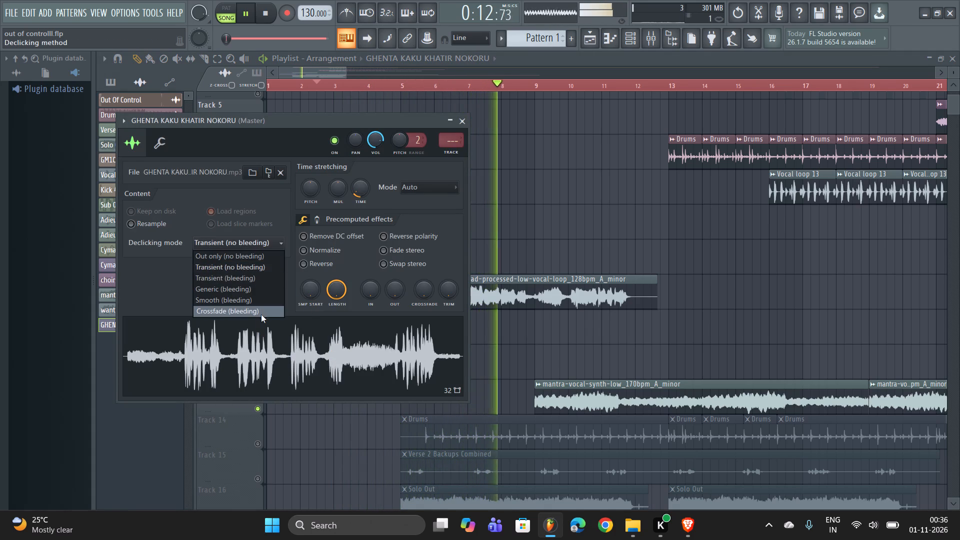
left_click(261, 313)
right_click(527, 314)
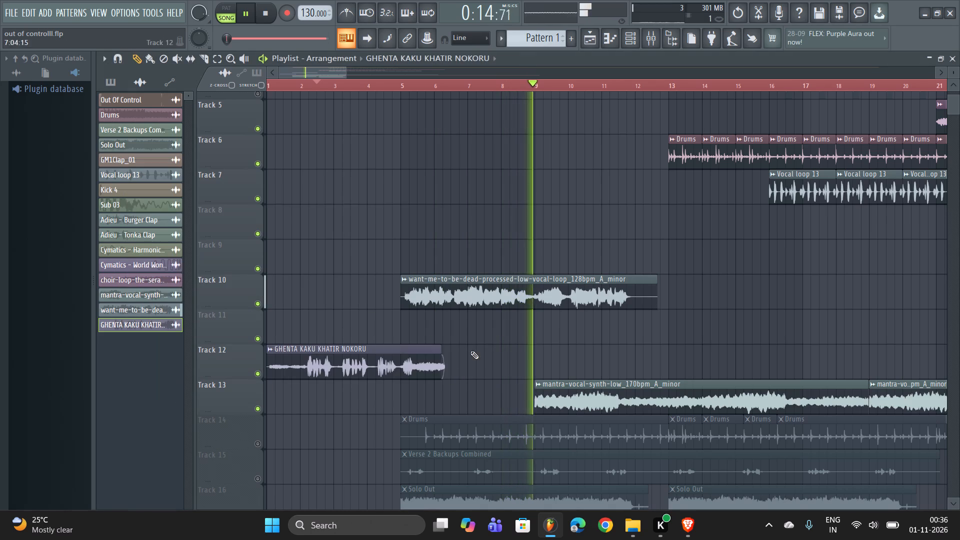
Fine-tune the end of the GHENTA KAKU KHATIR NOKORU clip to just past bar 6 while listening from about bar 4.
left_click_drag(441, 356, 447, 360)
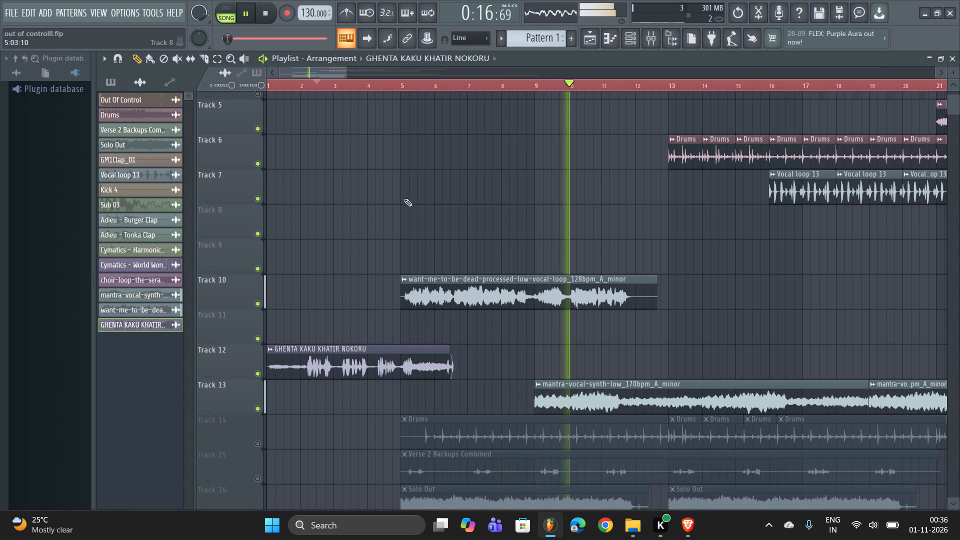
left_click(384, 83)
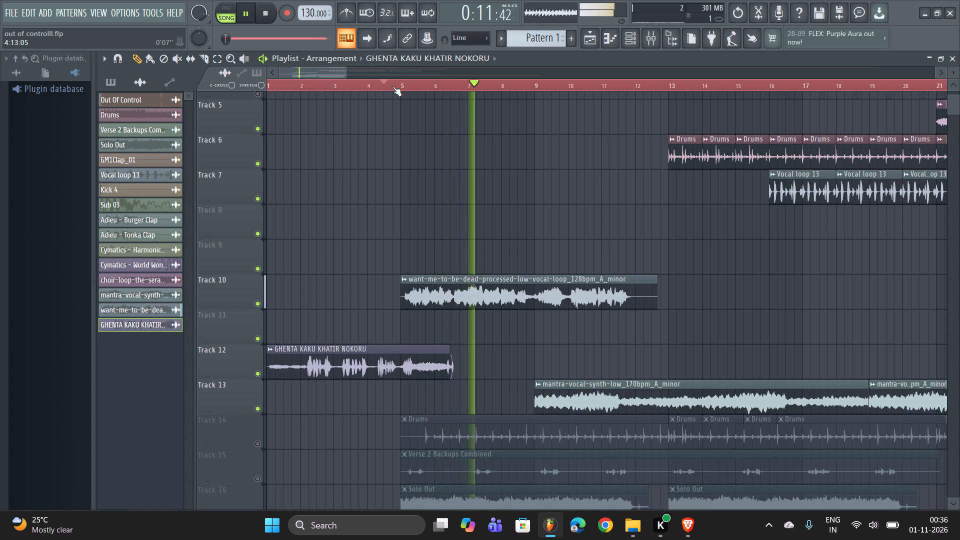
left_click_drag(334, 75, 343, 73)
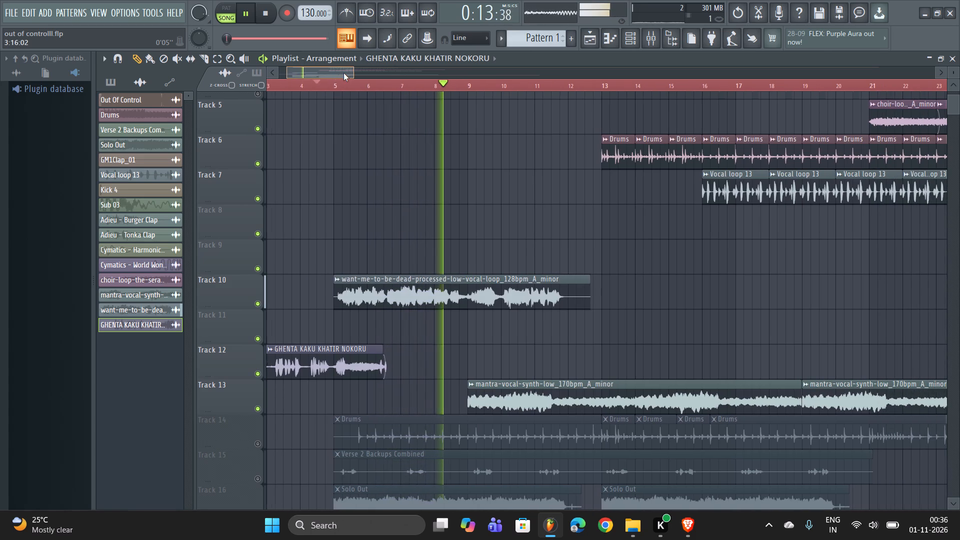
left_click_drag(343, 73, 346, 73)
left_click_drag(356, 69, 309, 79)
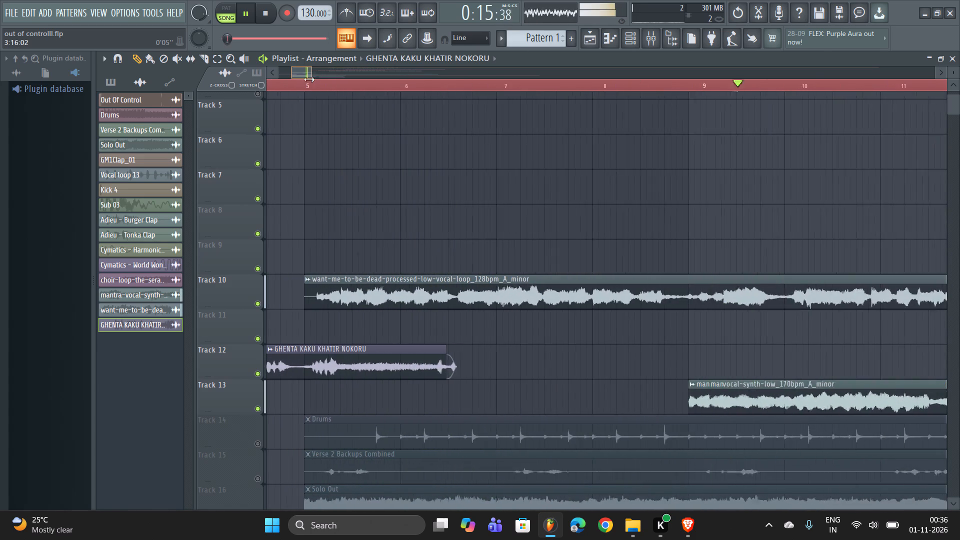
left_click_drag(309, 79, 308, 79)
left_click_drag(474, 357, 457, 368)
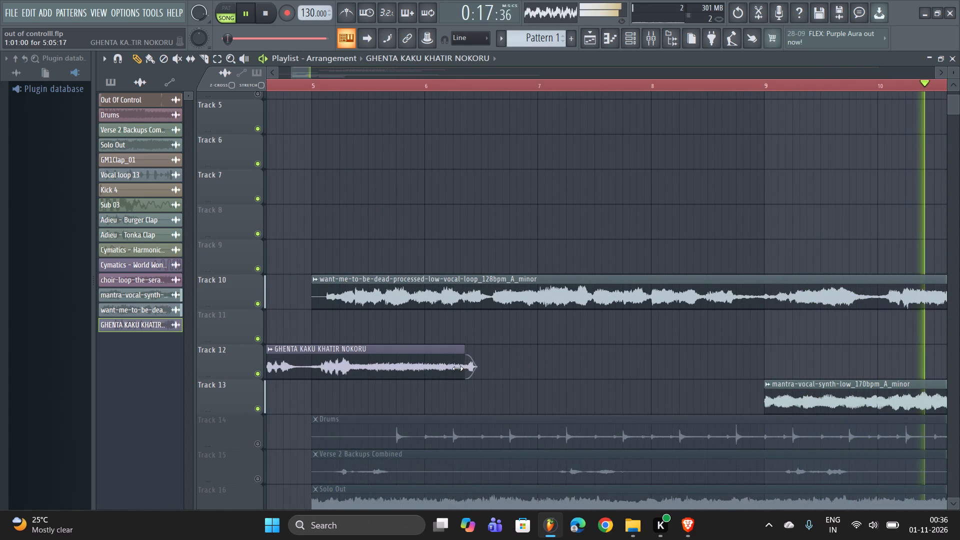
left_click_drag(457, 368, 451, 371)
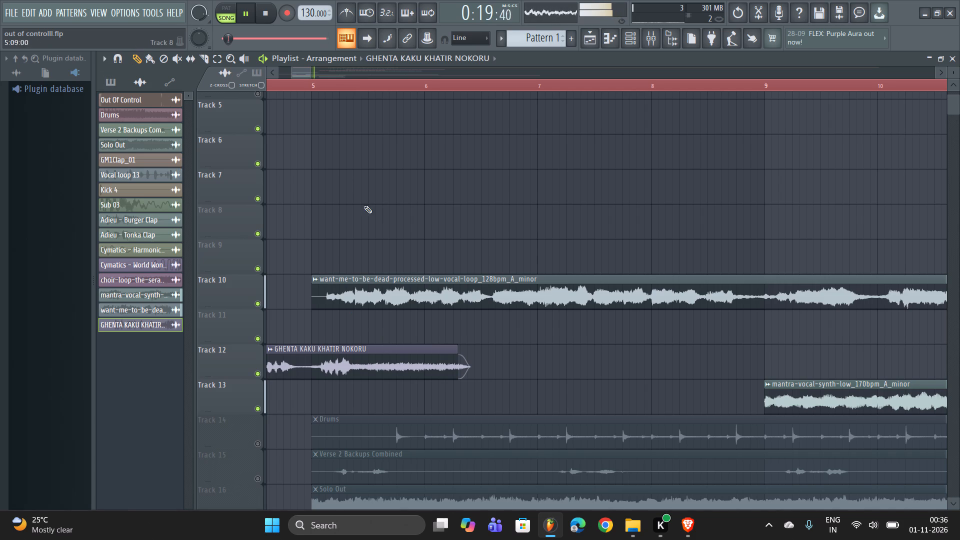
Play the song from about bar 5, stop, and slice the GHENTA KAKU KHATIR NOKORU clip on Track 12 at about 5:06.
left_click(315, 84)
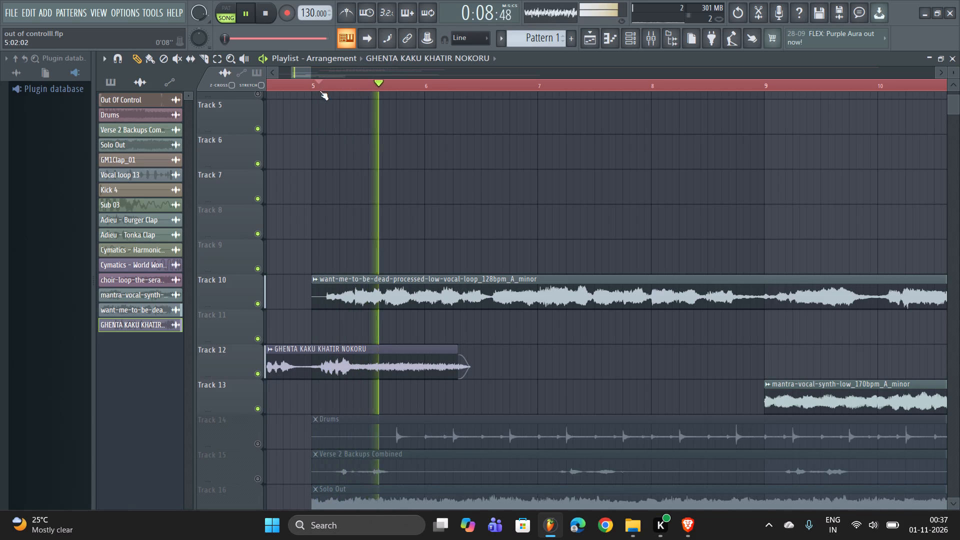
left_click(354, 84)
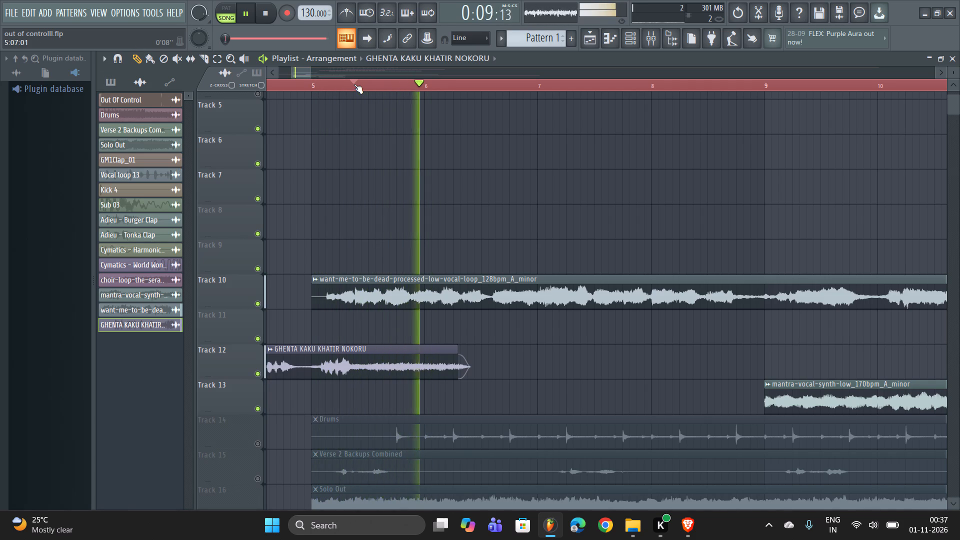
left_click(354, 84)
left_click(354, 84)
key("space")
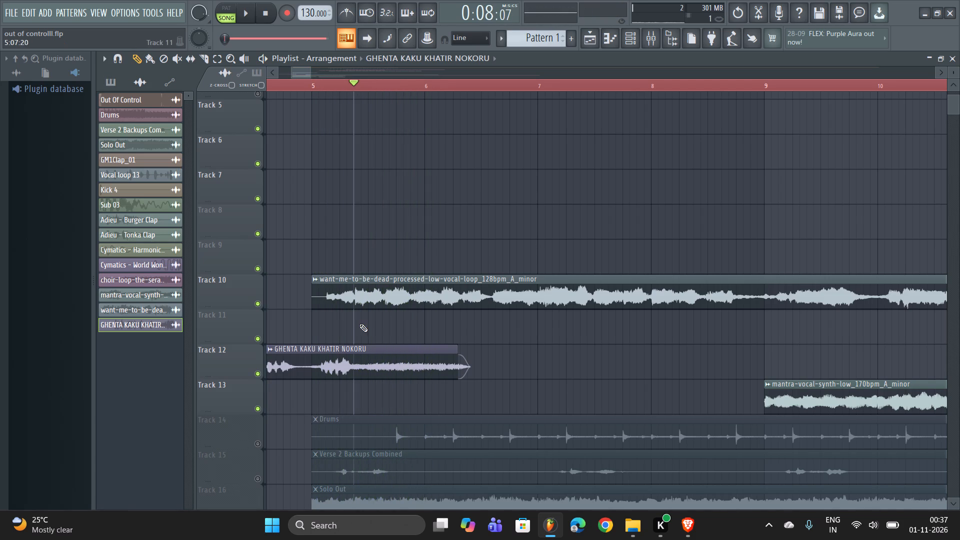
left_click_drag(201, 55, 200, 60)
left_click_drag(345, 345, 344, 385)
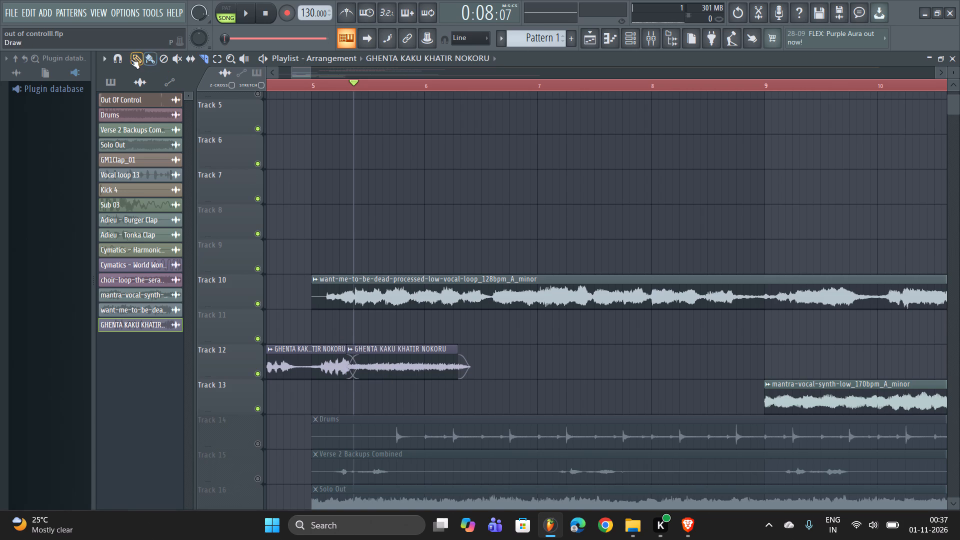
Place a copy of the sliced GHENTA KAKU KHATIR NOKORU tail at bar 13 on Track 12 and play from there.
left_click(130, 59)
left_click(424, 377)
left_click_drag(311, 70, 411, 71)
key("space")
left_click(429, 362)
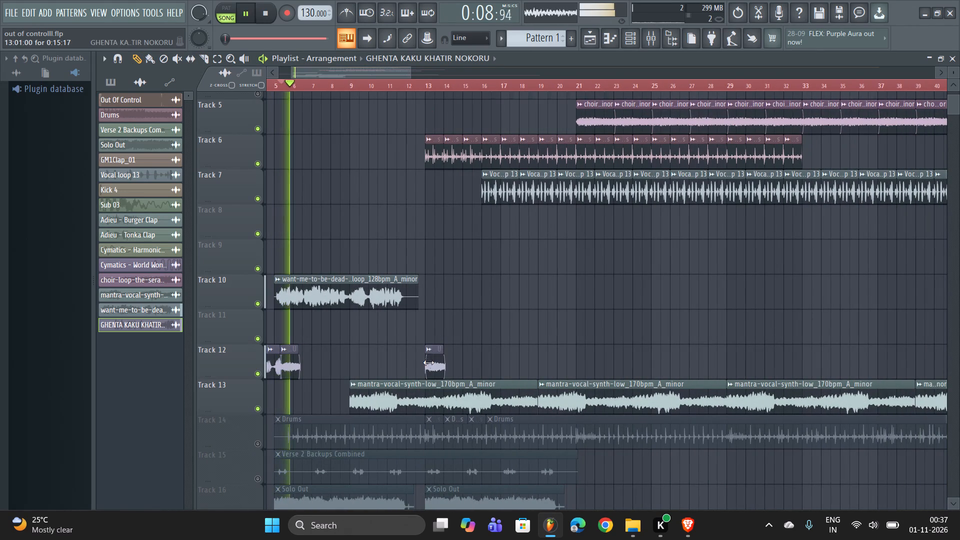
left_click(427, 91)
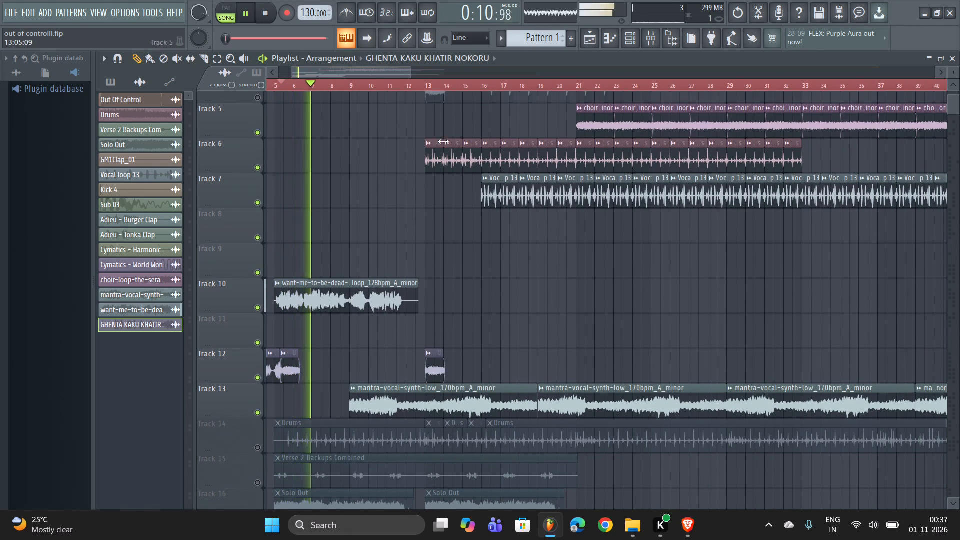
scroll(421, 96, "up", 3)
right_click_drag(435, 193, 432, 184)
left_click(421, 85)
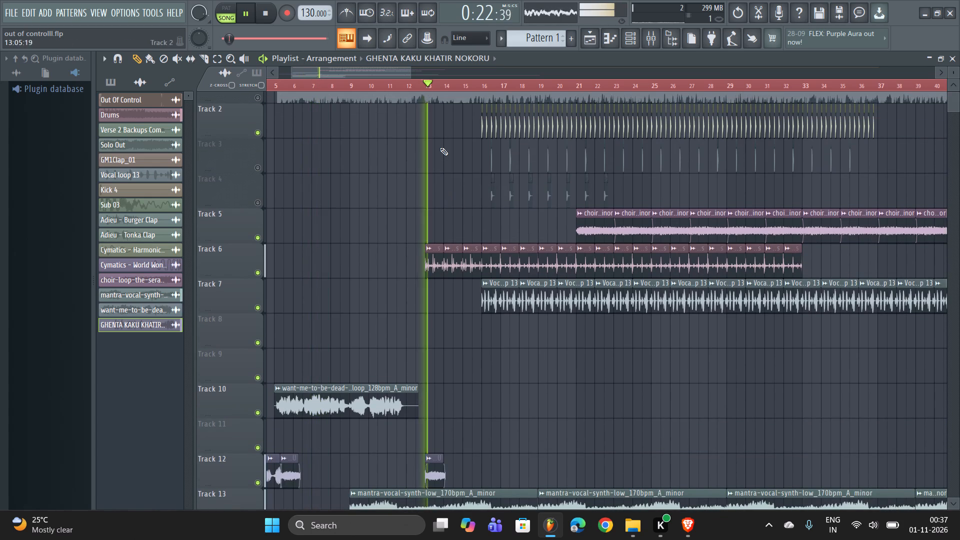
Place further copies of the sliced tail on Track 12 at bars 15, 17, 19, 21, 23 and 25.
scroll(477, 321, "down", 2)
left_click(462, 403)
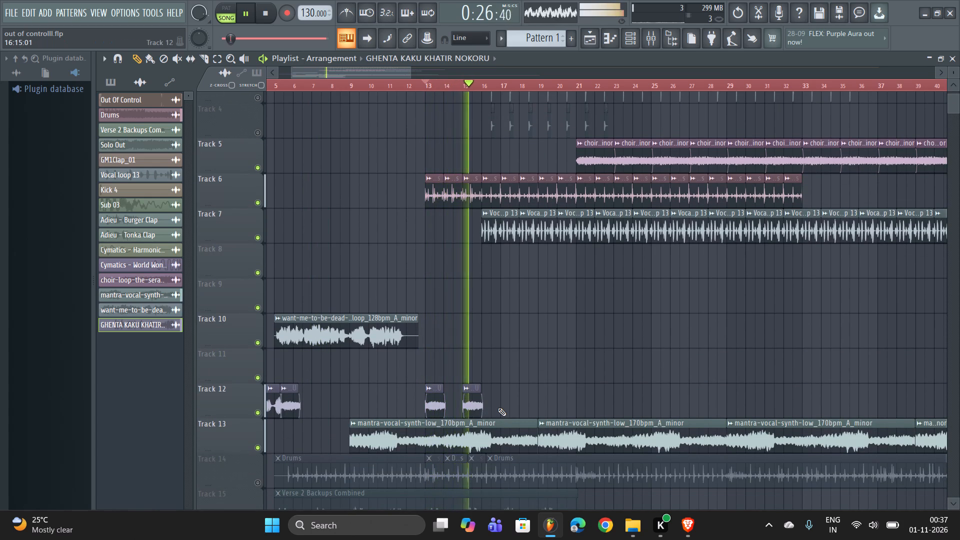
left_click(503, 407)
left_click(537, 406)
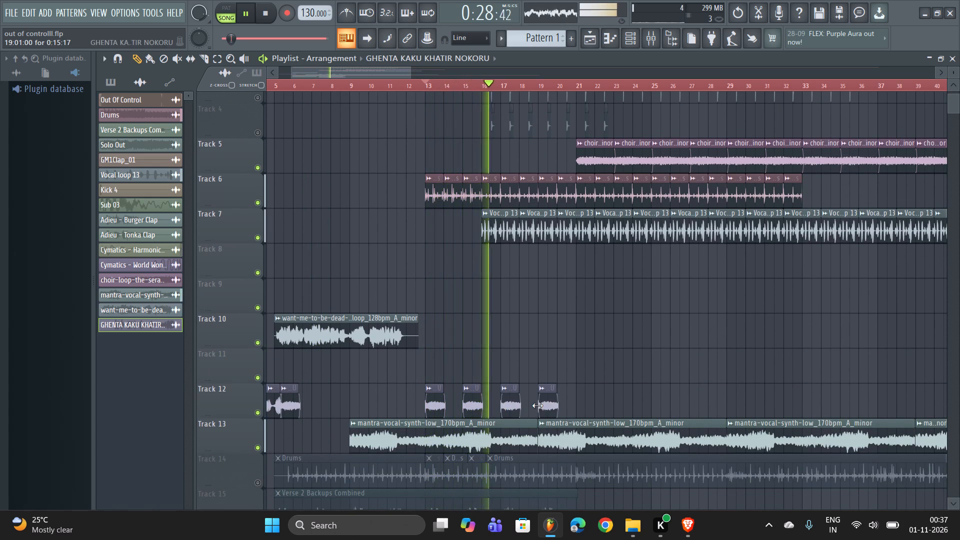
left_click(576, 406)
left_click(615, 405)
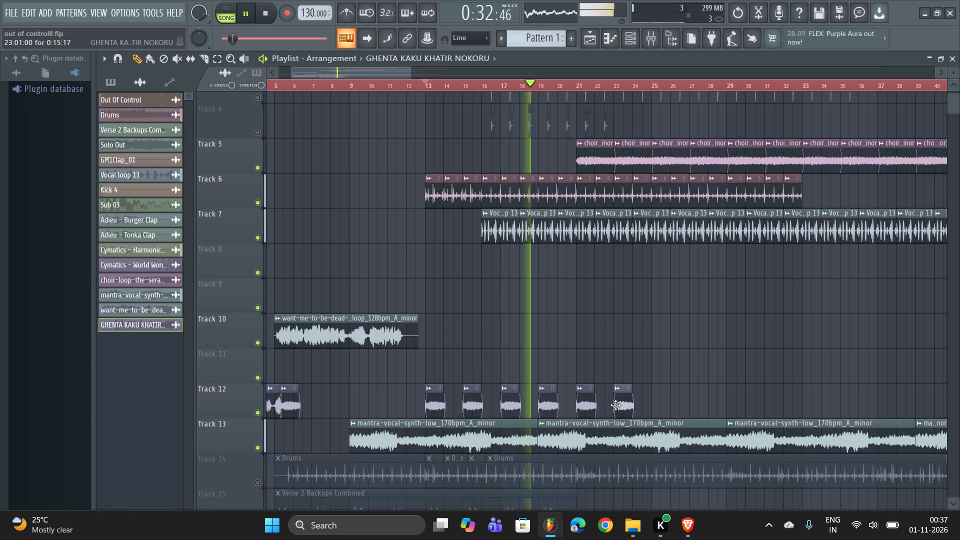
right_click(668, 383)
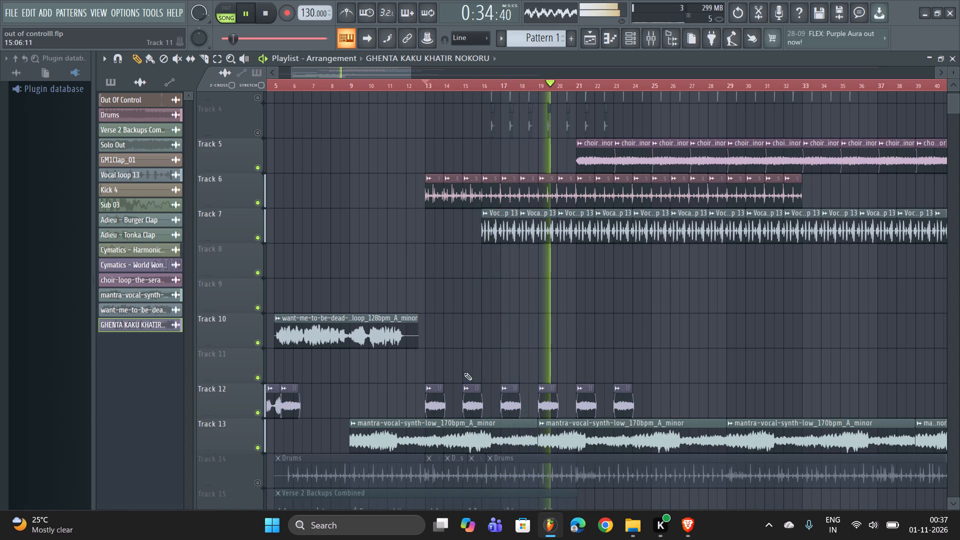
left_click(653, 406)
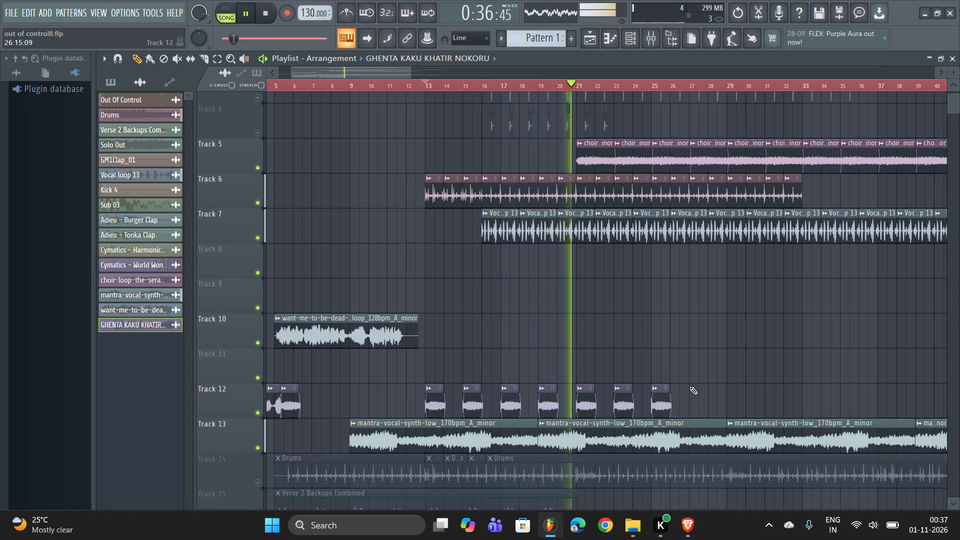
right_click(700, 361)
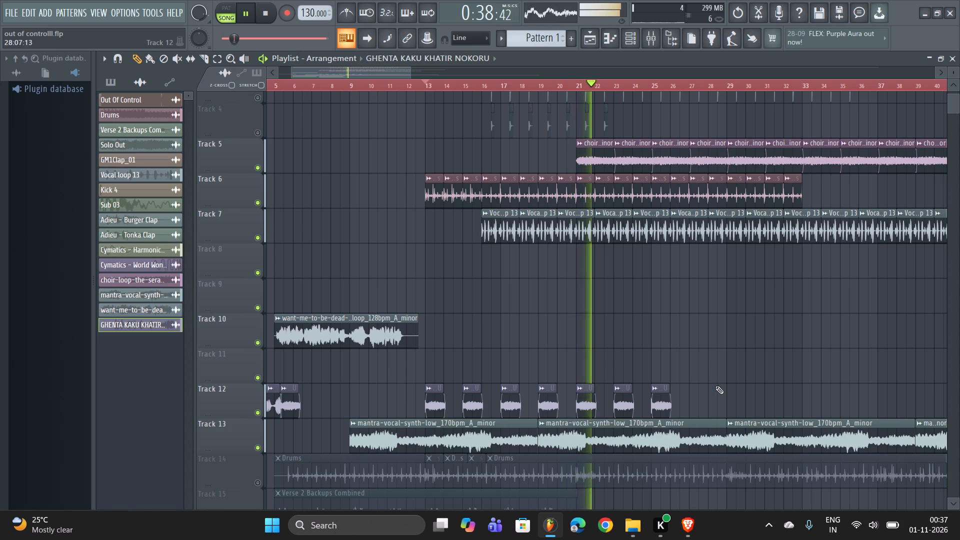
Save the project.
key("ctrl+s")
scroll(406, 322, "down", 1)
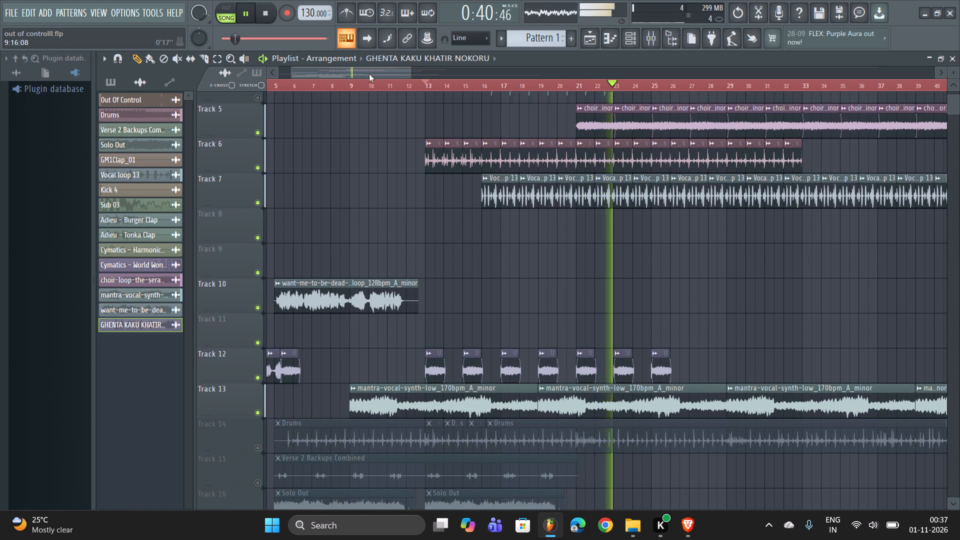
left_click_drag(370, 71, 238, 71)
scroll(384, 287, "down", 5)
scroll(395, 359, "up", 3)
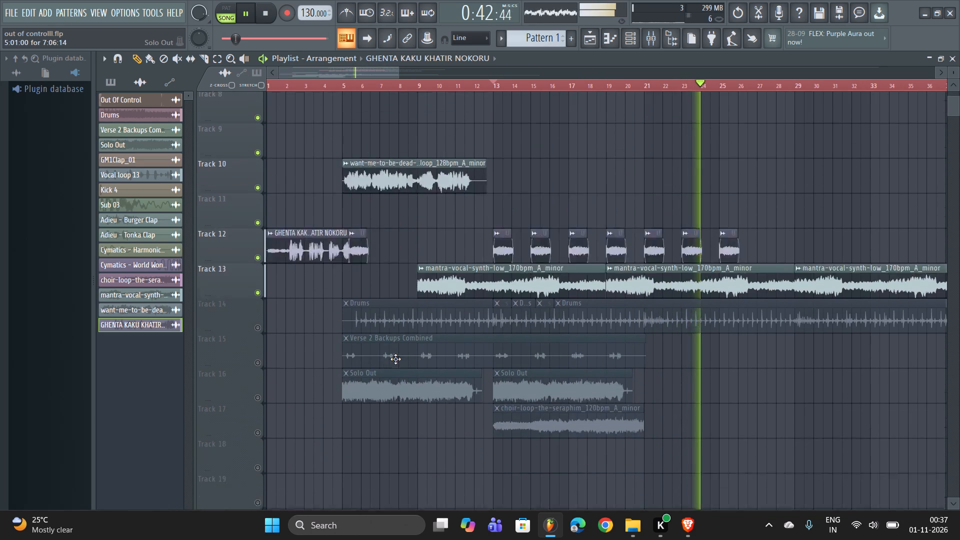
Place two more copies of the sliced GHENTA KAKU KHATIR NOKORU tail on Track 12 at bars 27 and 29.
scroll(395, 359, "up", 4)
scroll(657, 473, "down", 3)
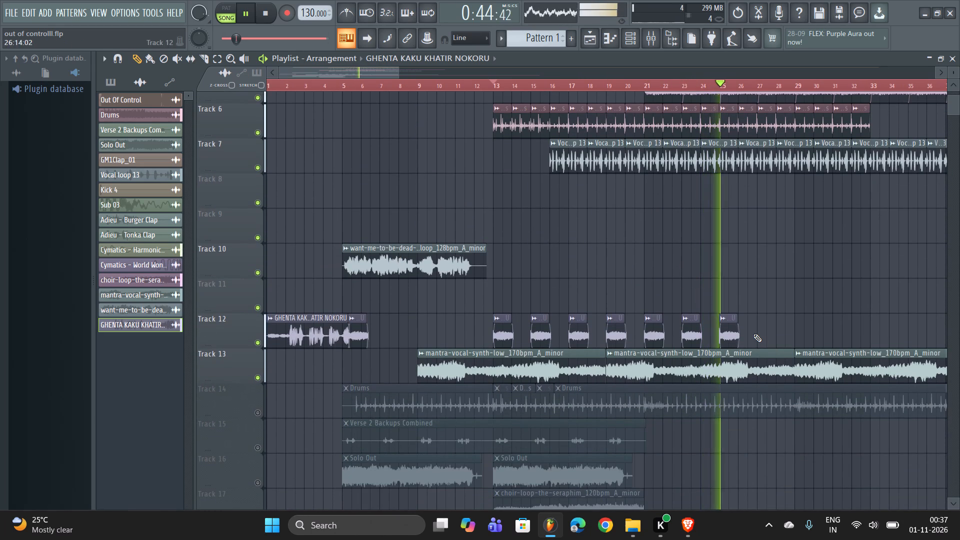
left_click(756, 334)
left_click(793, 335)
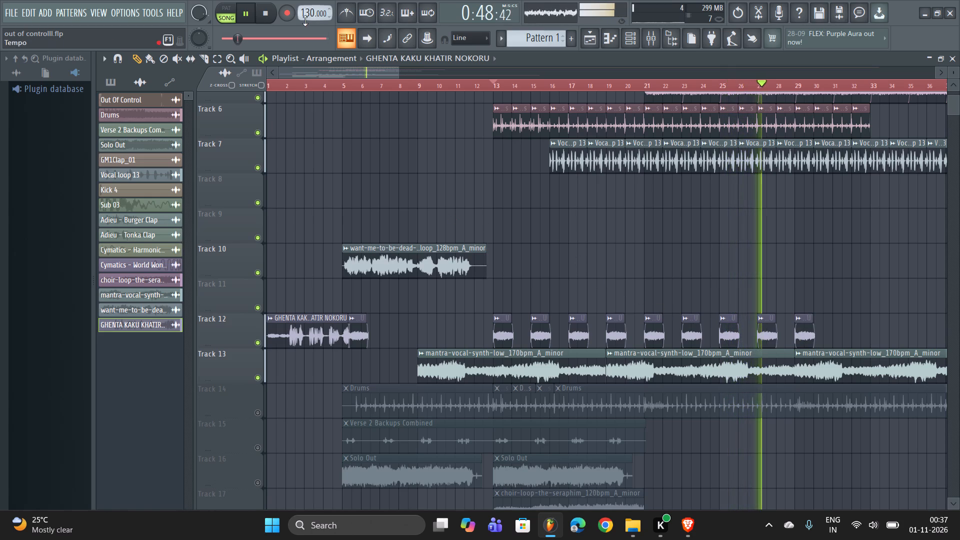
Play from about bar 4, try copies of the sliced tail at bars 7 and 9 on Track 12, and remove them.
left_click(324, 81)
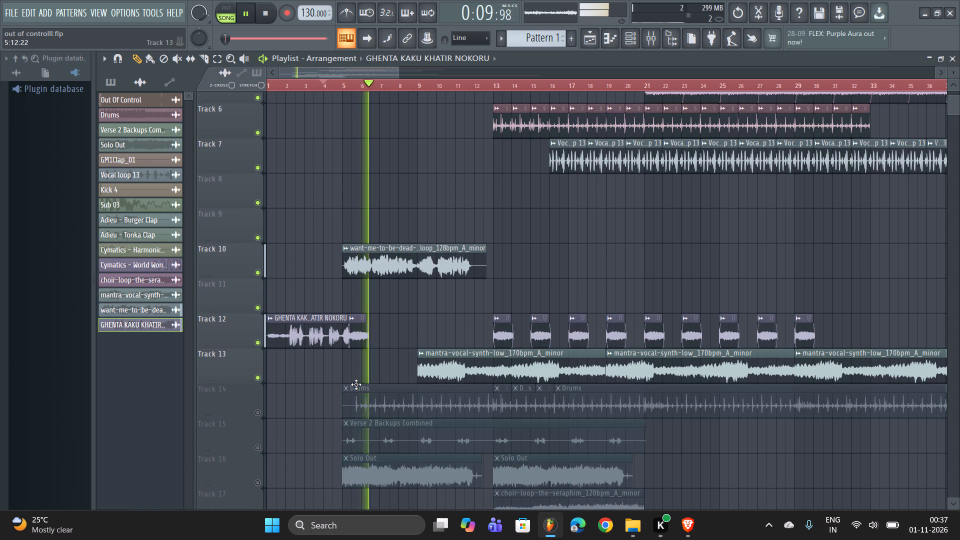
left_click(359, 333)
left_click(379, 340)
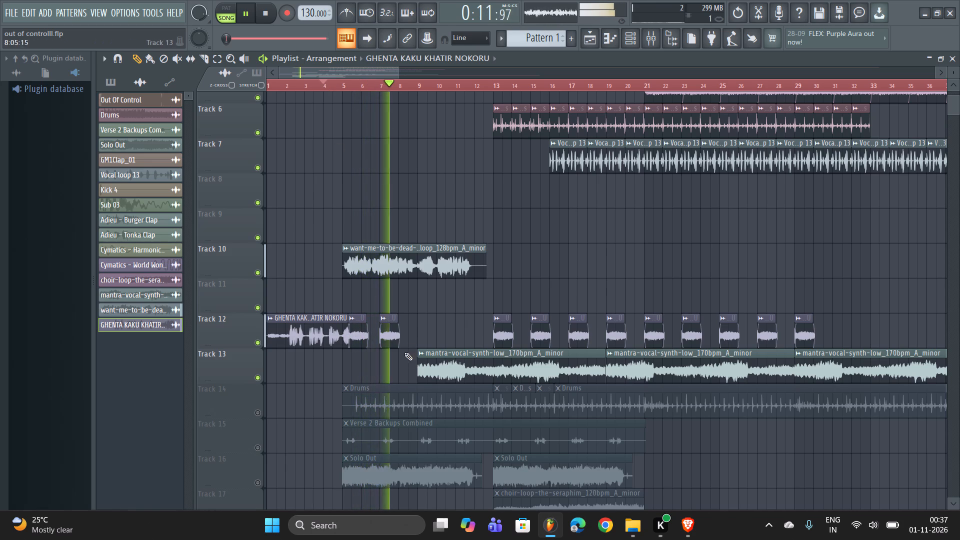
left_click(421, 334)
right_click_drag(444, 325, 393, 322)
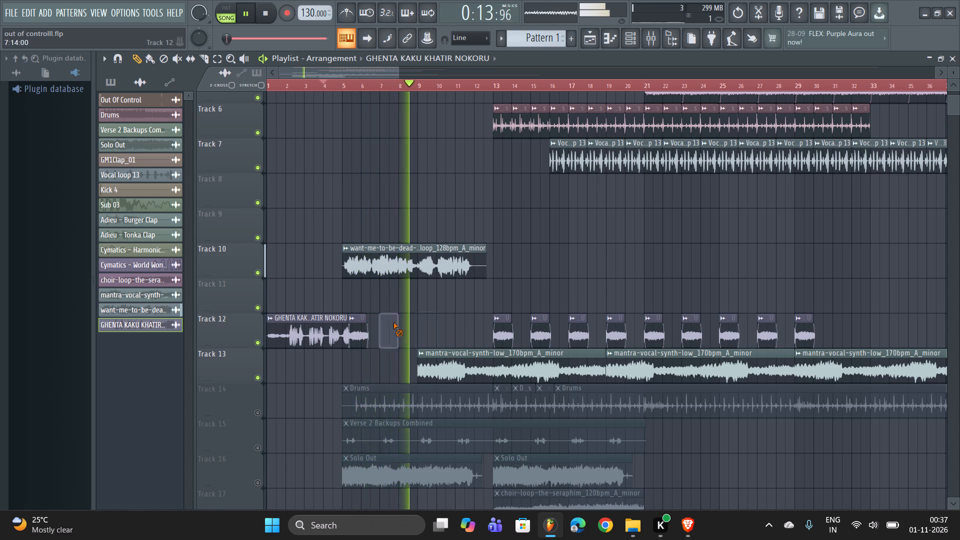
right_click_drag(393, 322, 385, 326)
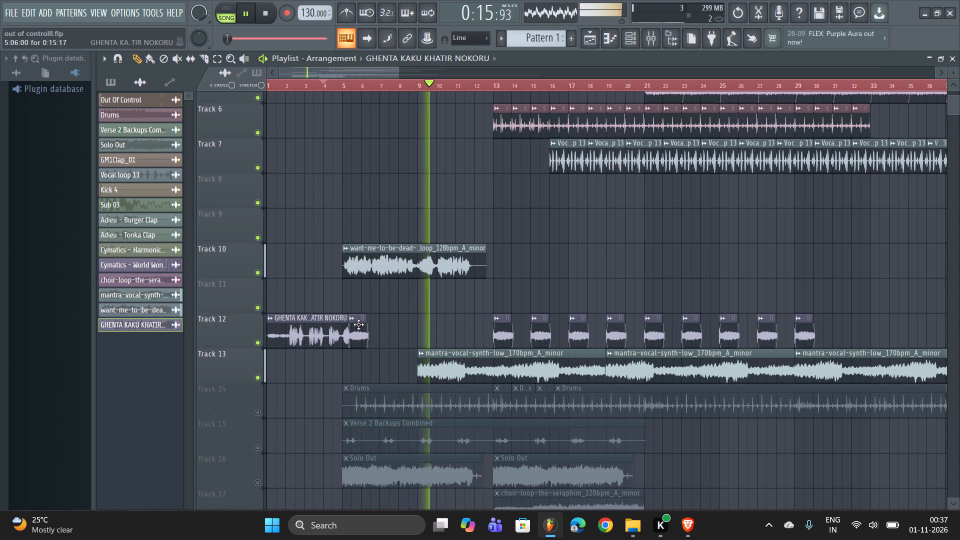
Delete the sliced tail directly after the opening GHENTA KAKU KHATIR NOKORU clip on Track 12 and stop playback.
right_click(358, 324)
key("space")
Extend the opening GHENTA KAKU KHATIR NOKORU clip on Track 12 to a length of 10:05:00, auditioning it from about bar 4.
left_click_drag(345, 321, 336, 321)
key("space")
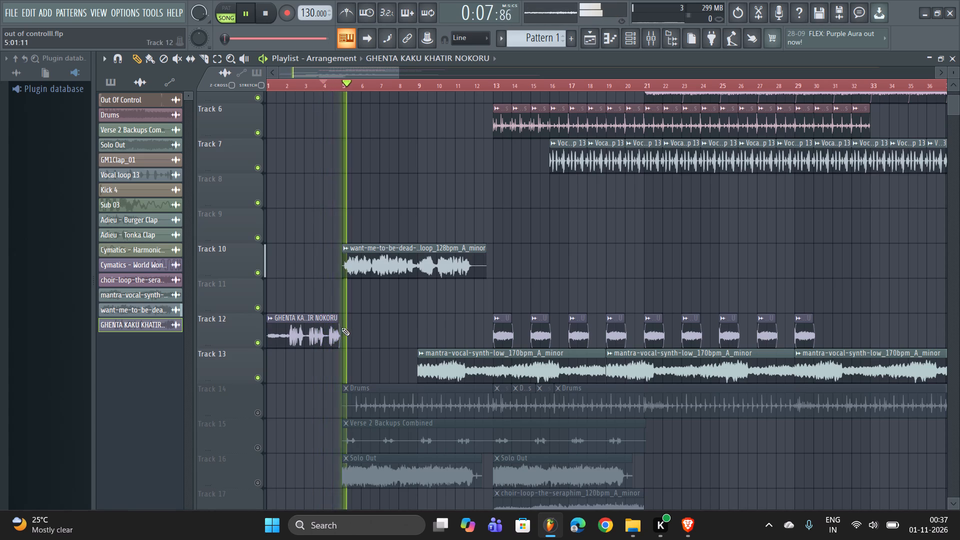
left_click_drag(337, 320, 347, 323)
key("space")
key("space")
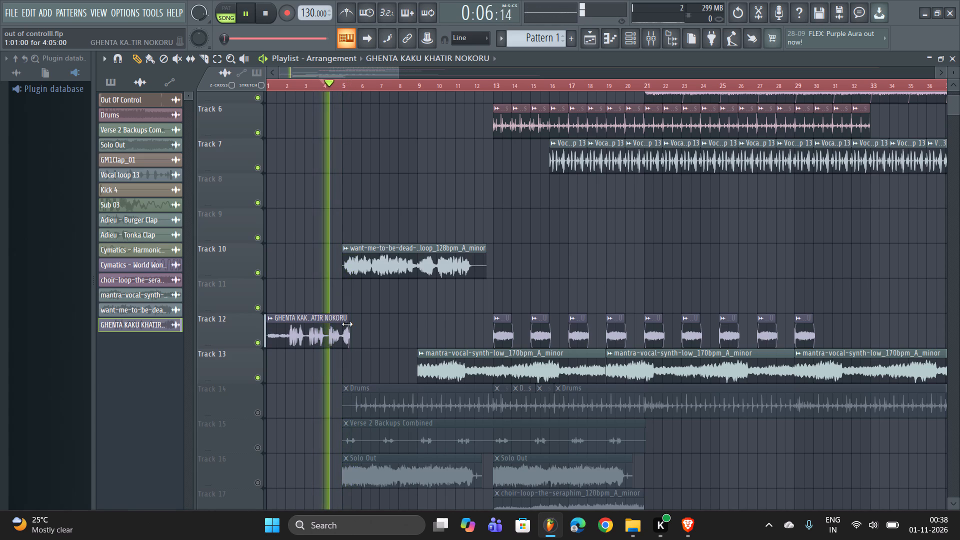
left_click_drag(345, 324, 357, 328)
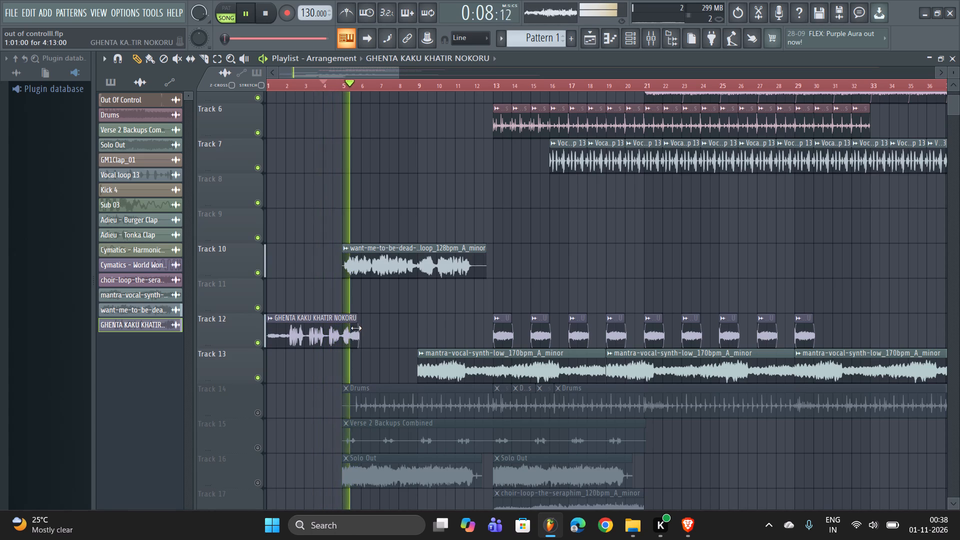
left_click_drag(354, 325, 395, 331)
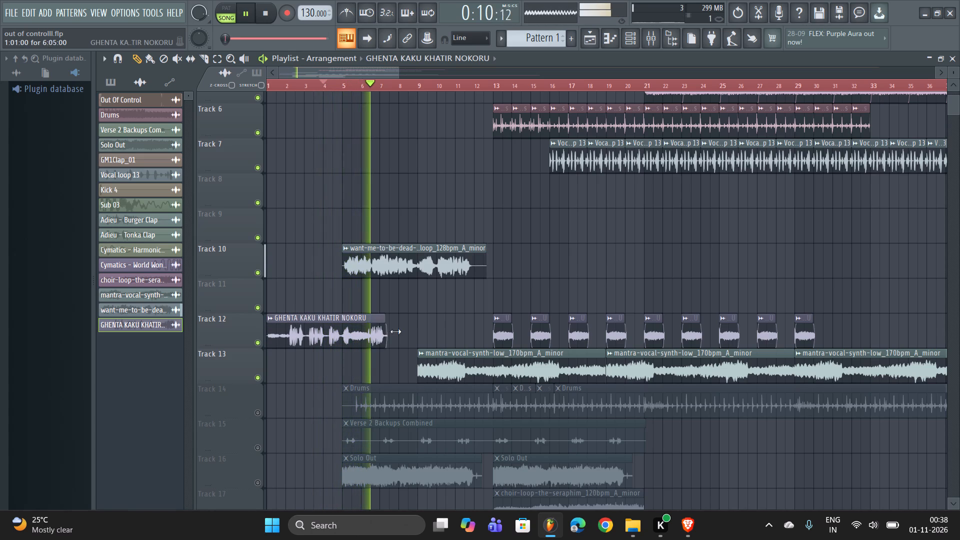
left_click_drag(395, 331, 461, 330)
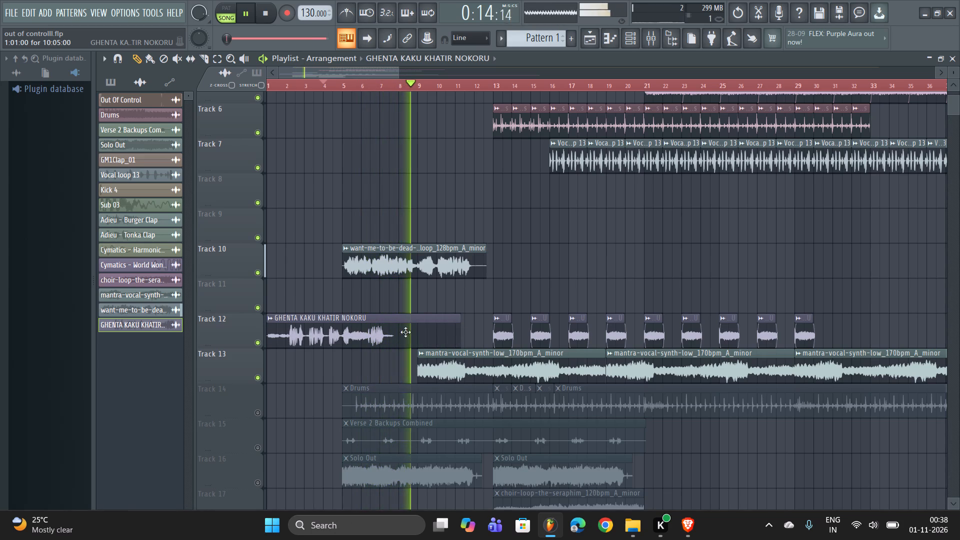
Move the extended GHENTA KAKU KHATIR NOKORU clip from Track 12 to Track 11, starting at bar 1.
left_click_drag(325, 340, 351, 294)
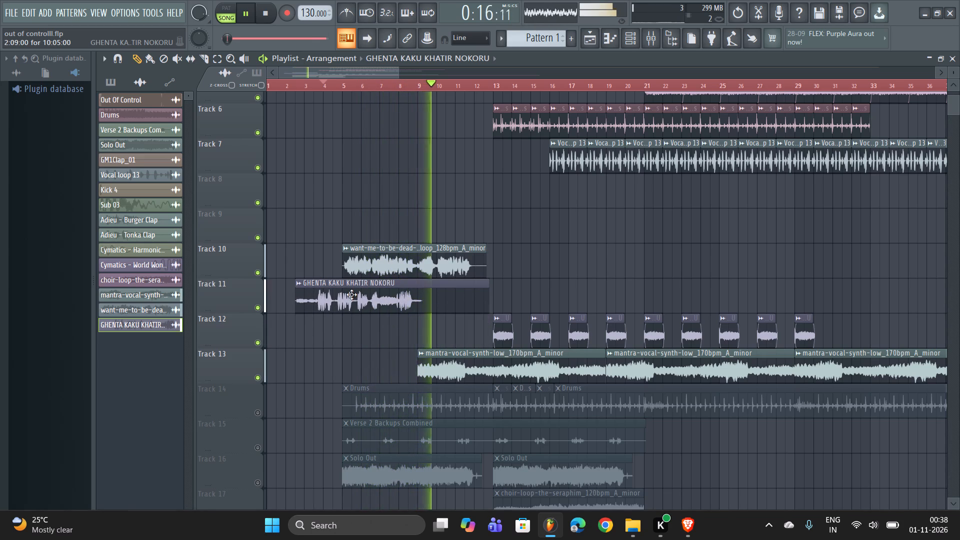
key("space")
key("space")
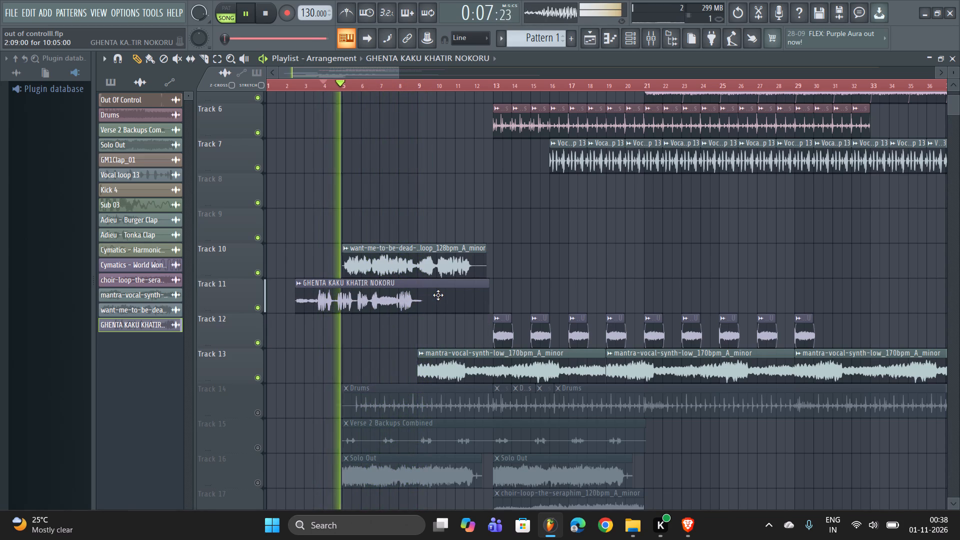
key("space")
left_click_drag(371, 302, 297, 307)
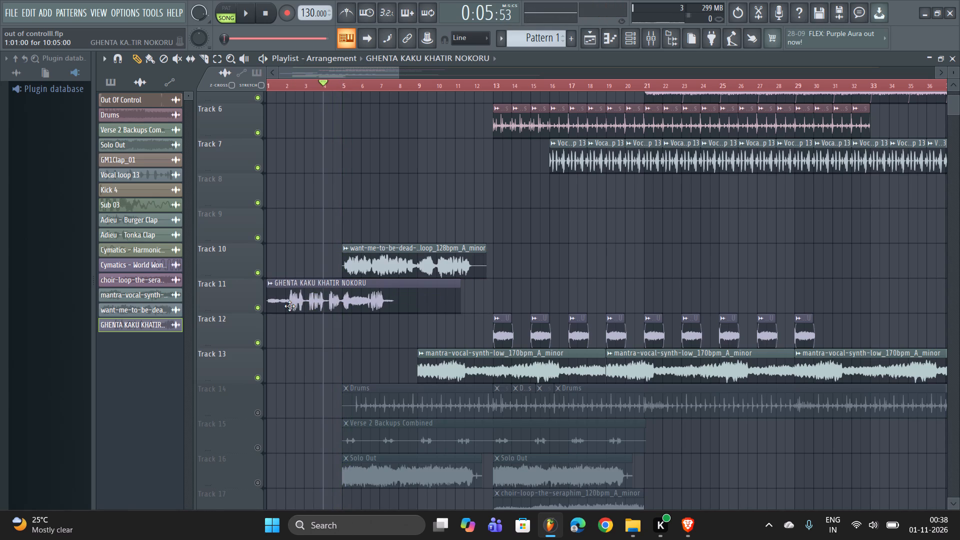
Run tempo detection on the GHENTA KAKU KHATIR NOKORU clip with the 100 to 200 BPM range and play the song.
left_click(272, 281)
left_click(405, 358)
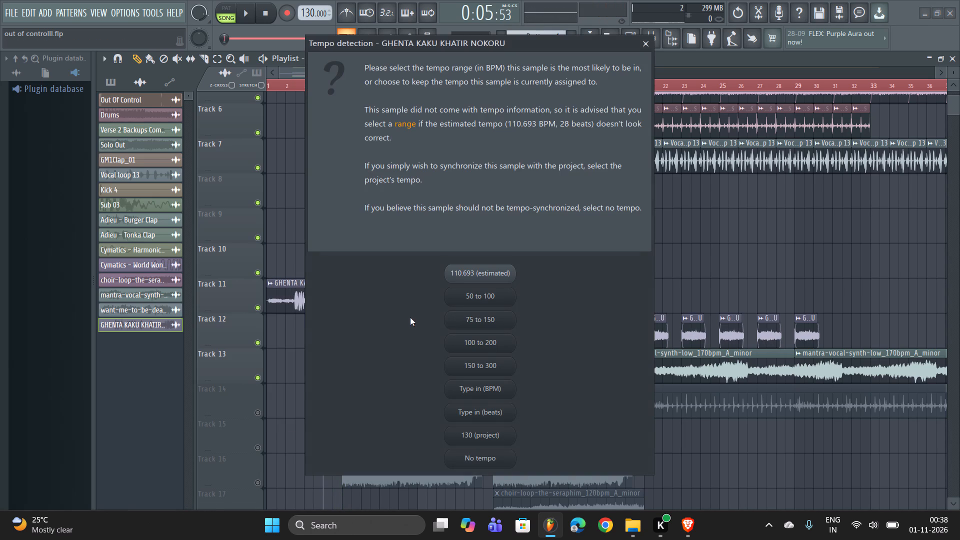
left_click(490, 334)
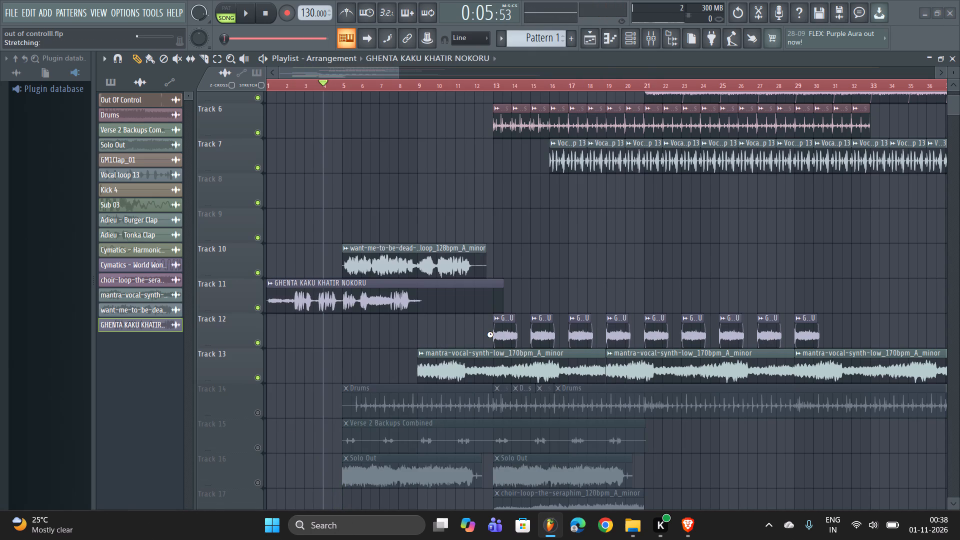
key("space")
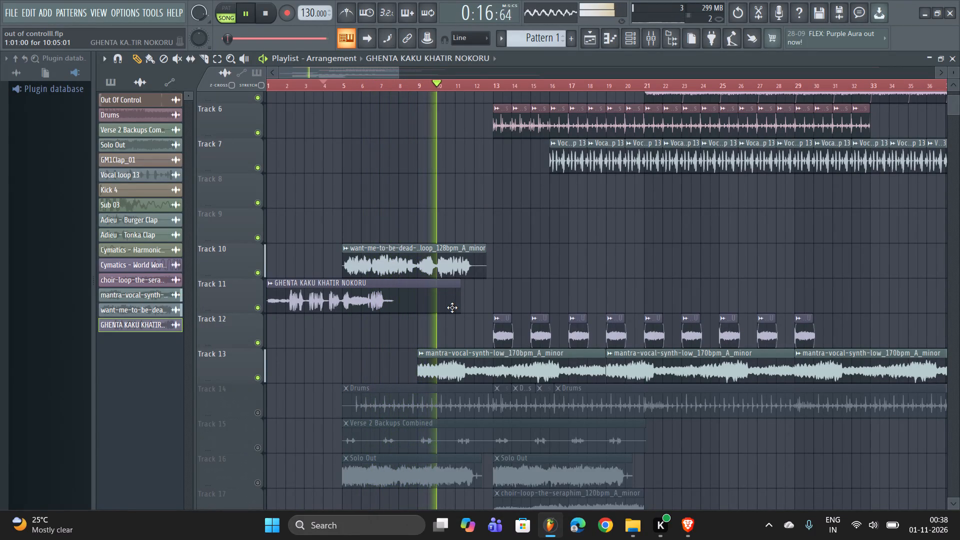
Play the song from bar 13 and mute Track 12 with the repeated dialogue tails.
left_click(495, 87)
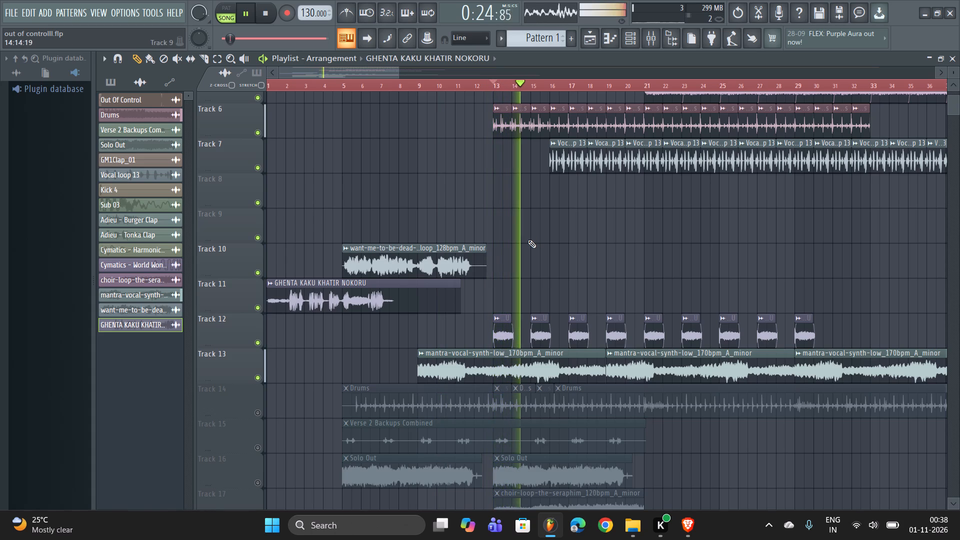
left_click(260, 341)
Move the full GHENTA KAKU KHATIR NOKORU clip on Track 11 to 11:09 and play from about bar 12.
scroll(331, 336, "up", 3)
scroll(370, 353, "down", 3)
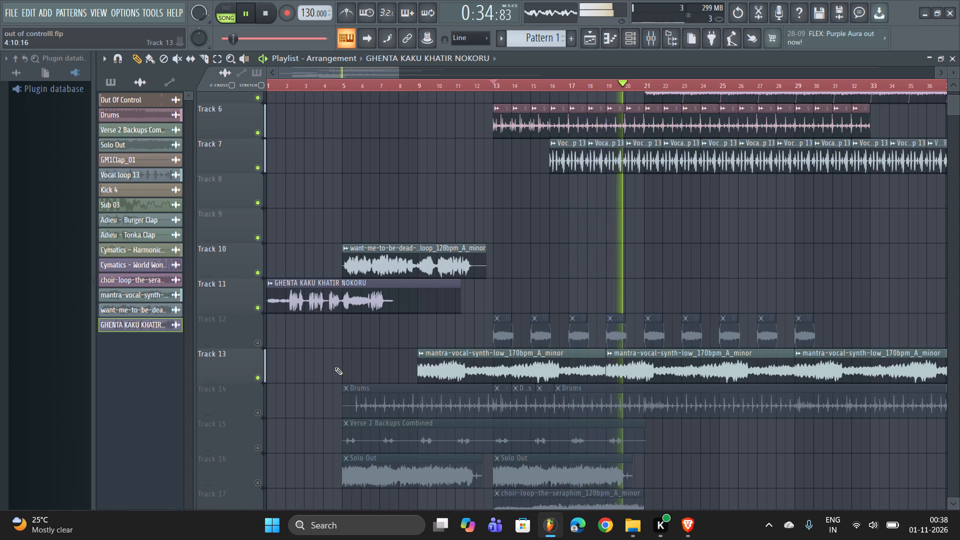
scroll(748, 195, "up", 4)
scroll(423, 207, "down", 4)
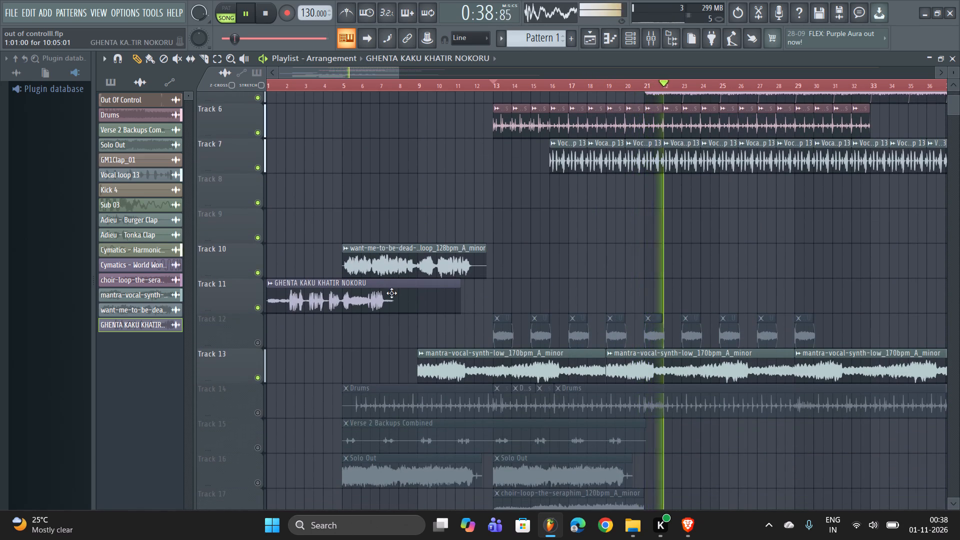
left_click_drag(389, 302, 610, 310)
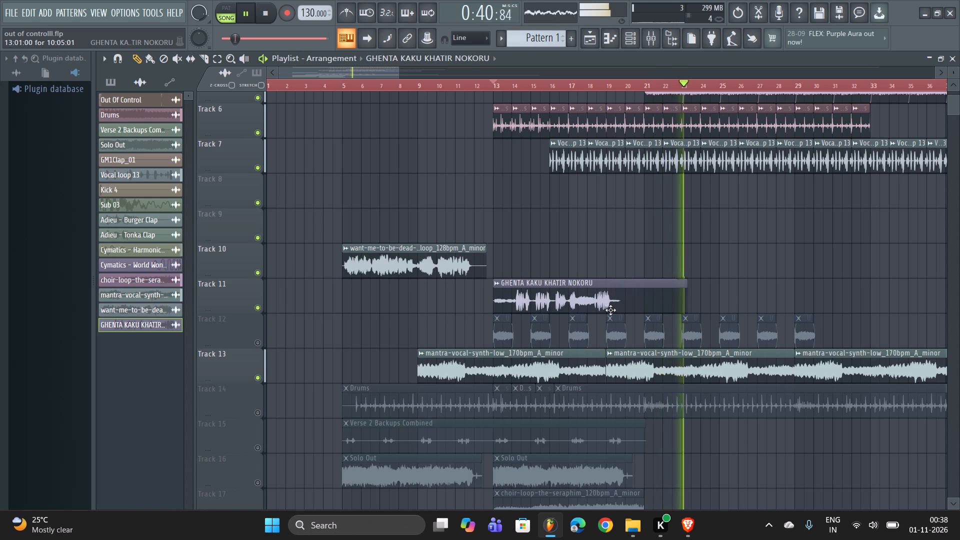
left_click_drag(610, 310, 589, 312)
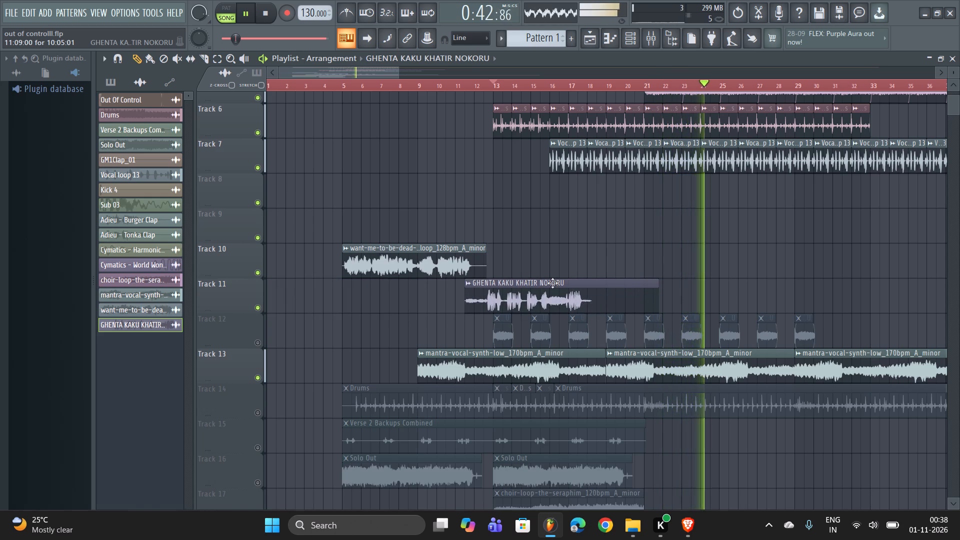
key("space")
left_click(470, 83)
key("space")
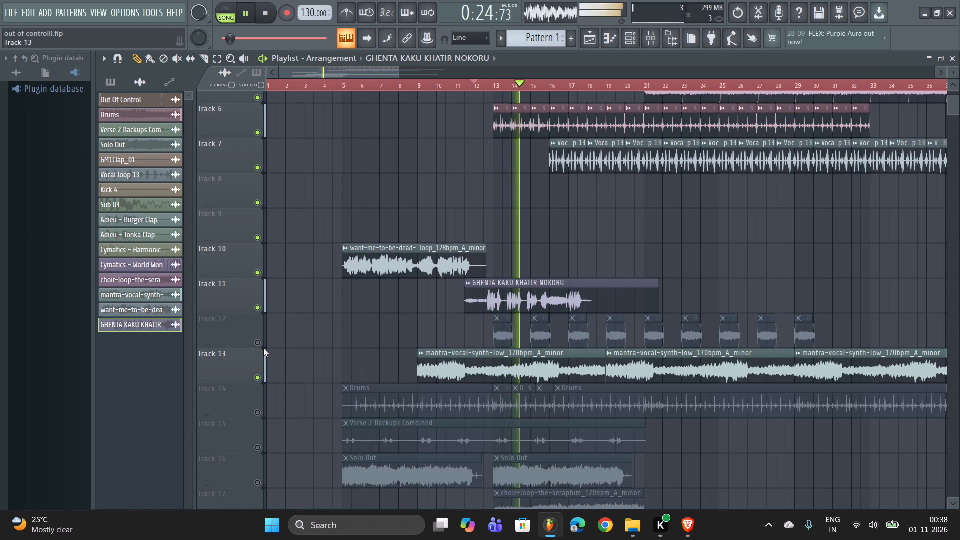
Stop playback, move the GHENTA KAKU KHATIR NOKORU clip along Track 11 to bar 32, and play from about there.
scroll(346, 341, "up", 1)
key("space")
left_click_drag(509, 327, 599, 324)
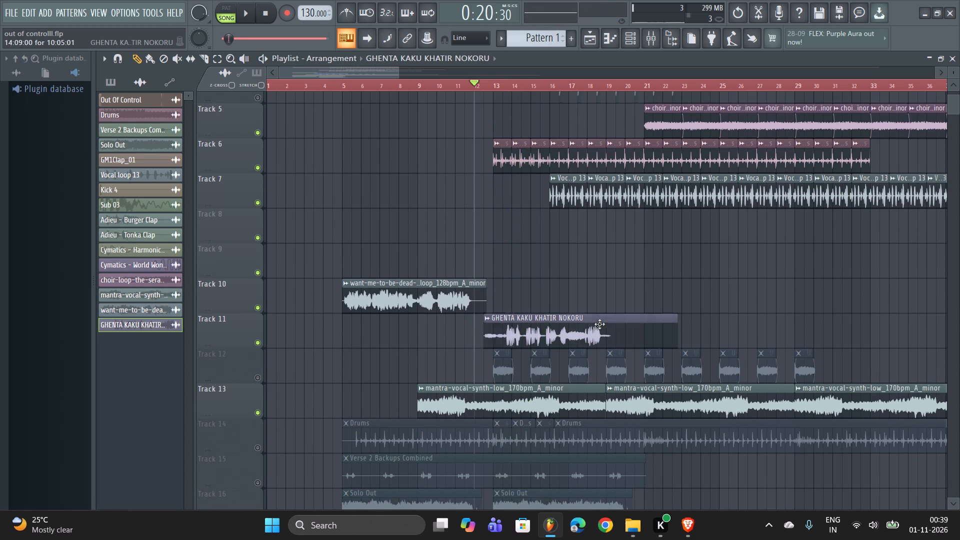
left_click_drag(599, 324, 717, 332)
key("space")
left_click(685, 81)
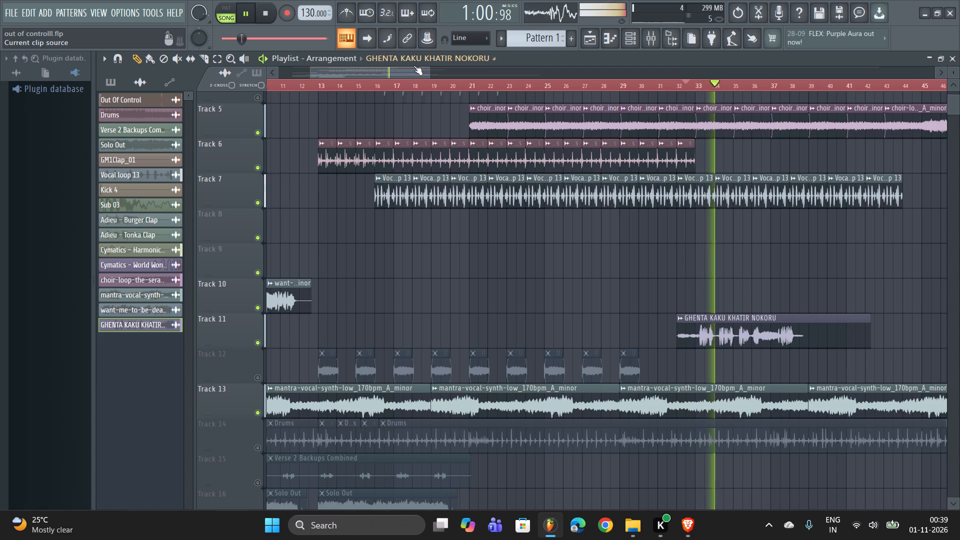
Move the GHENTA KAKU KHATIR NOKORU clip on Track 11 later, to start at about 35:09.
left_click_drag(408, 67, 452, 75)
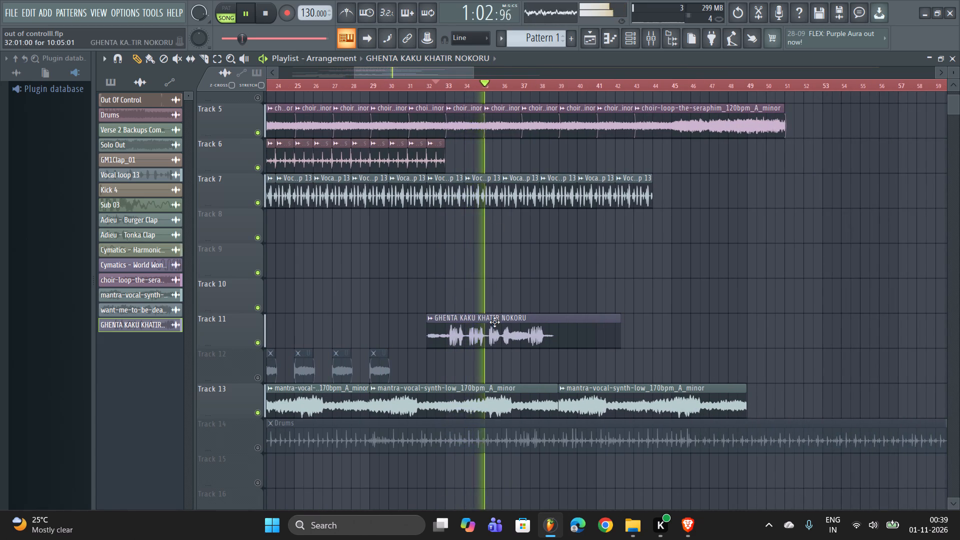
scroll(559, 245, "up", 4)
scroll(559, 232, "down", 3)
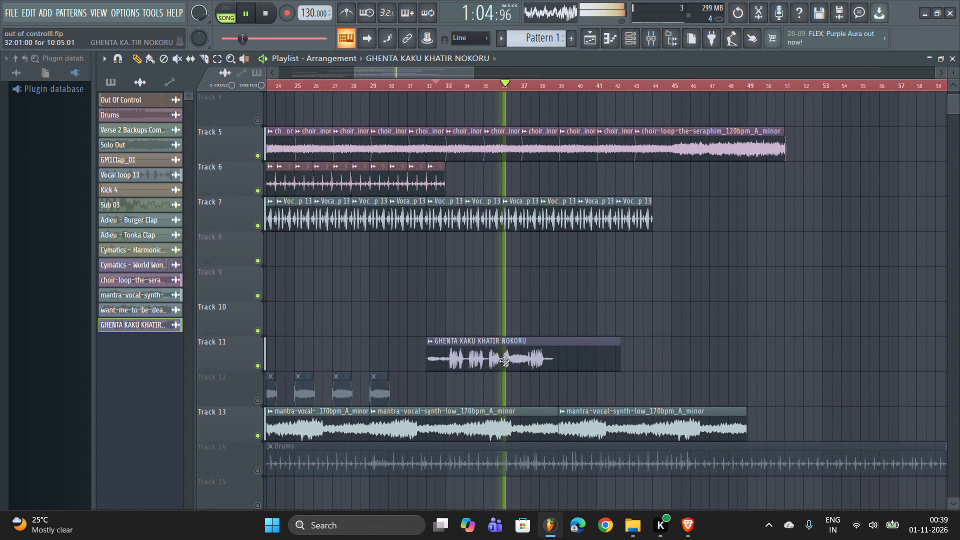
left_click_drag(510, 356, 580, 349)
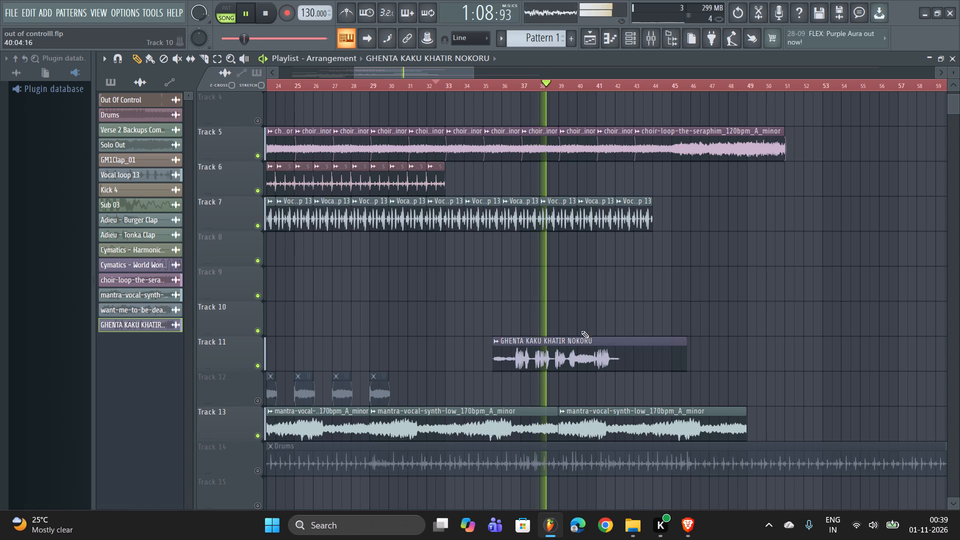
Mute the Vocal loop 13 clips on Track 7 and replay the song from about bar 36.
left_click(254, 223)
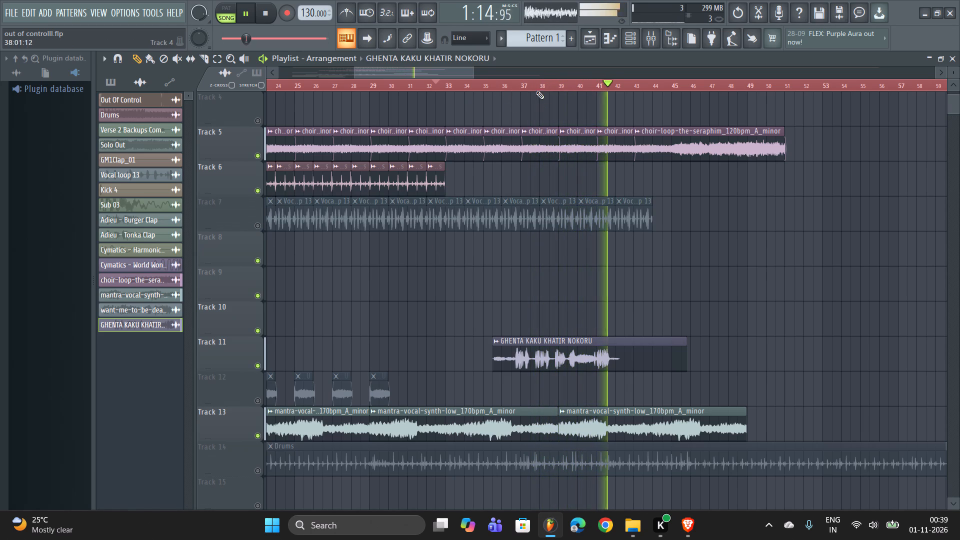
left_click(508, 85)
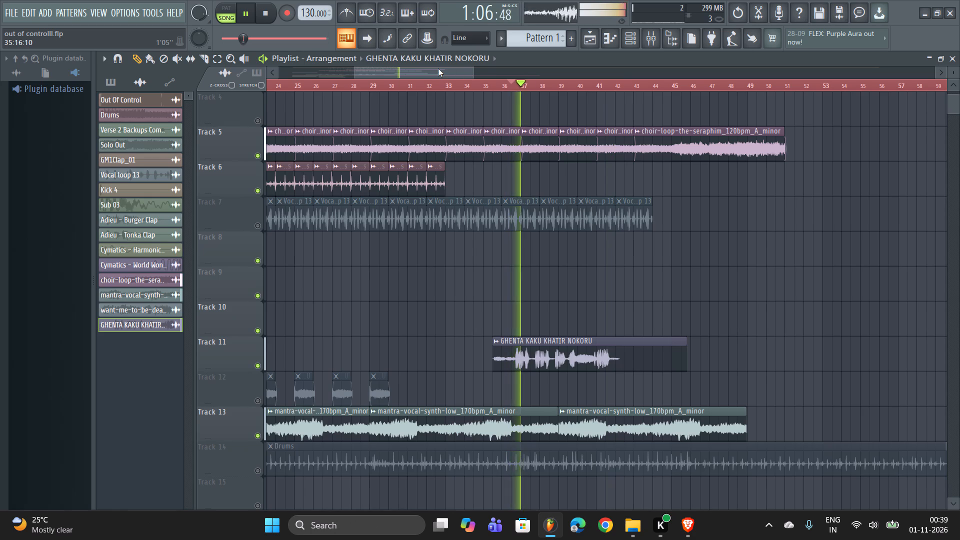
Nudge the GHENTA KAKU KHATIR NOKORU clip on Track 11 to start at 35:13:00.
left_click_drag(437, 69, 474, 73)
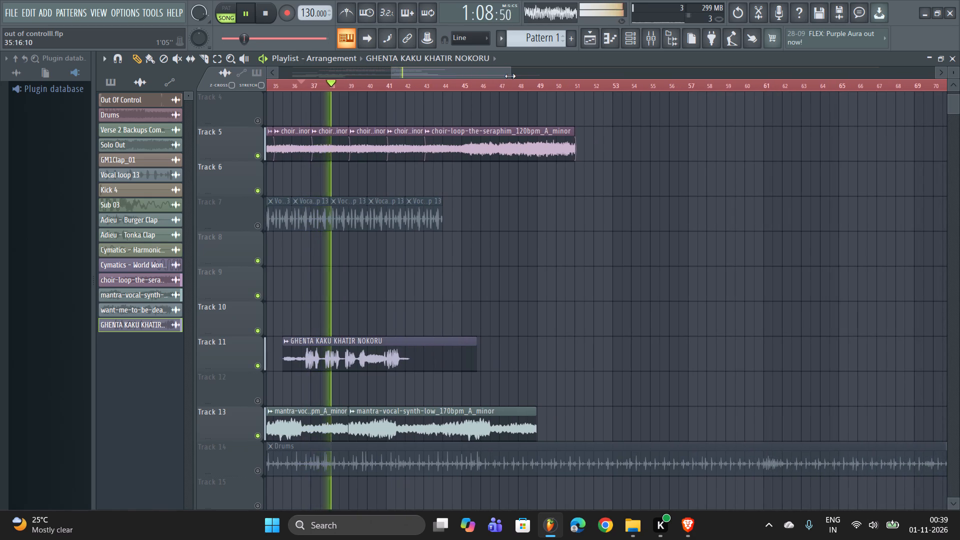
left_click_drag(510, 76, 437, 84)
left_click_drag(395, 365, 409, 362)
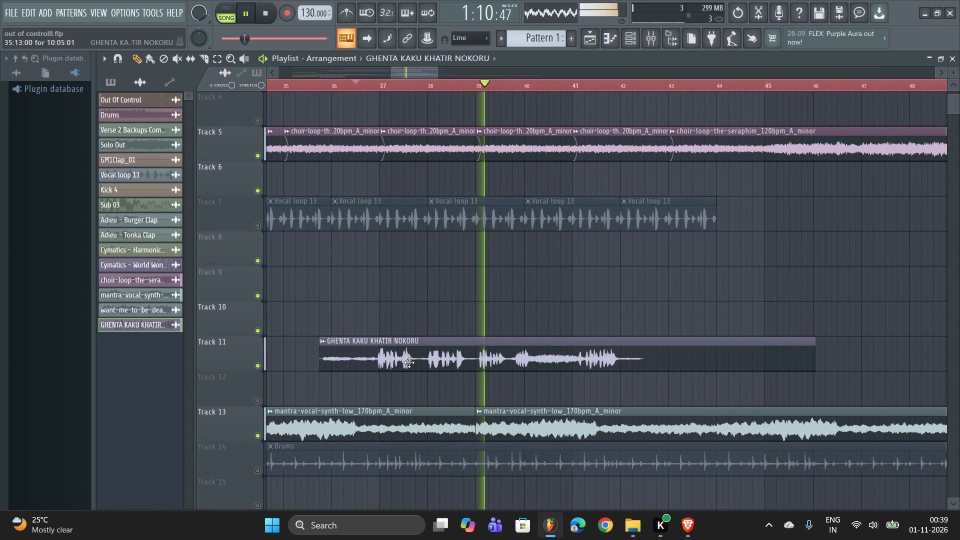
left_click_drag(409, 362, 409, 362)
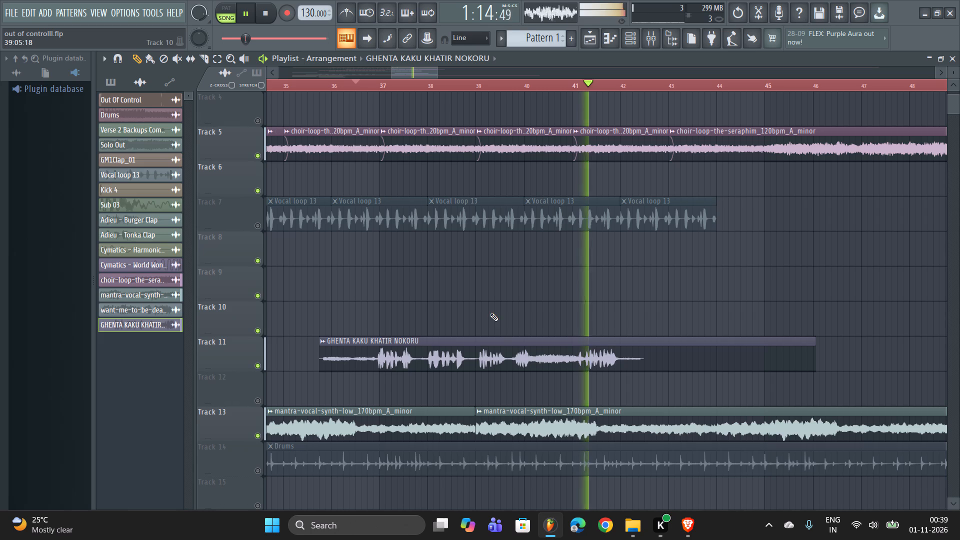
Trim the empty end of the GHENTA KAKU KHATIR NOKORU clip on Track 11 back to just past bar 42.
left_click_drag(815, 354, 694, 368)
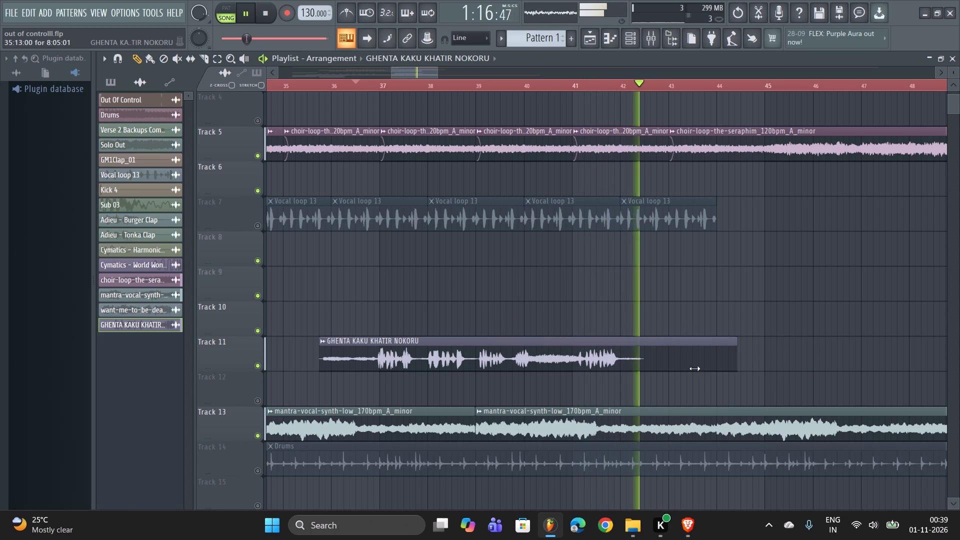
left_click_drag(694, 368, 633, 371)
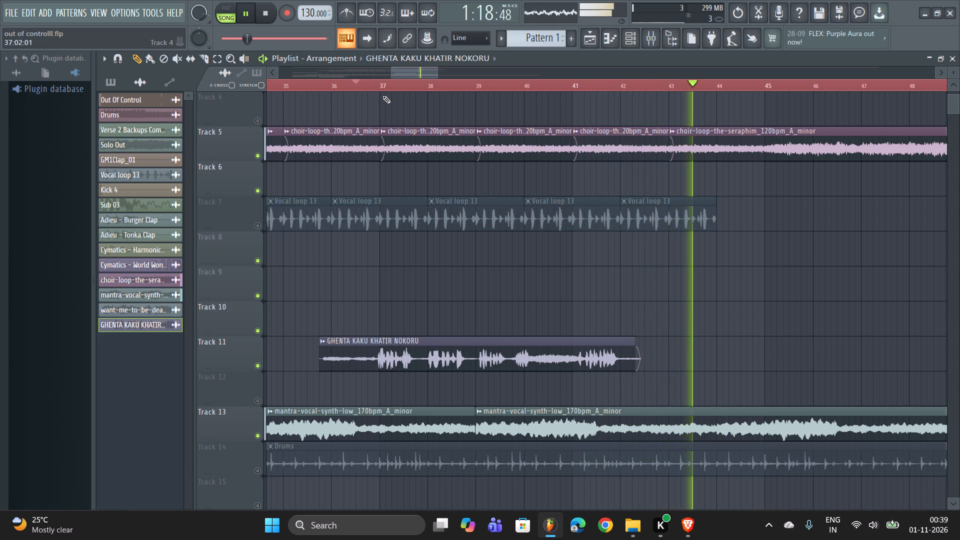
Replay from bar 37 and trim the quiet start of the GHENTA KAKU KHATIR NOKORU clip on Track 11 to begin at 36:15:00.
left_click(383, 83)
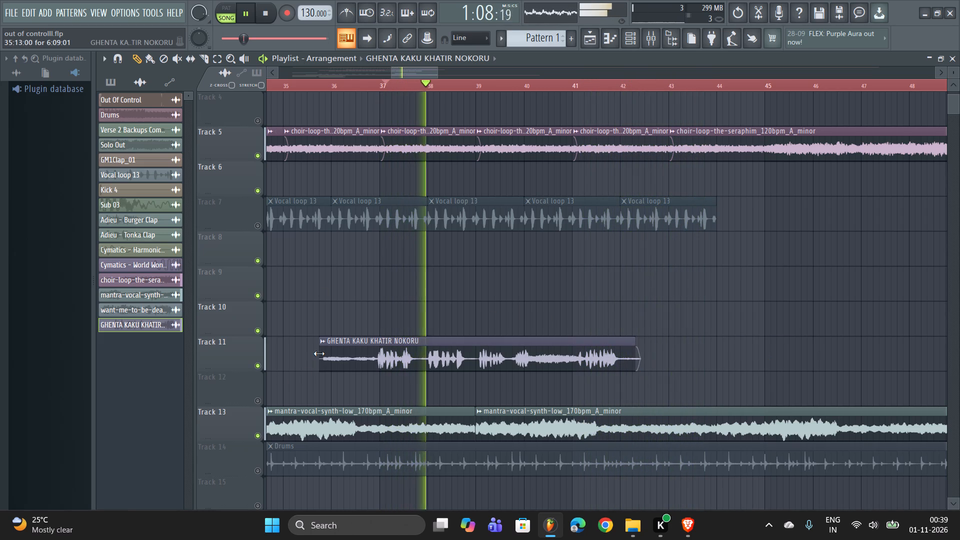
left_click_drag(319, 353, 375, 359)
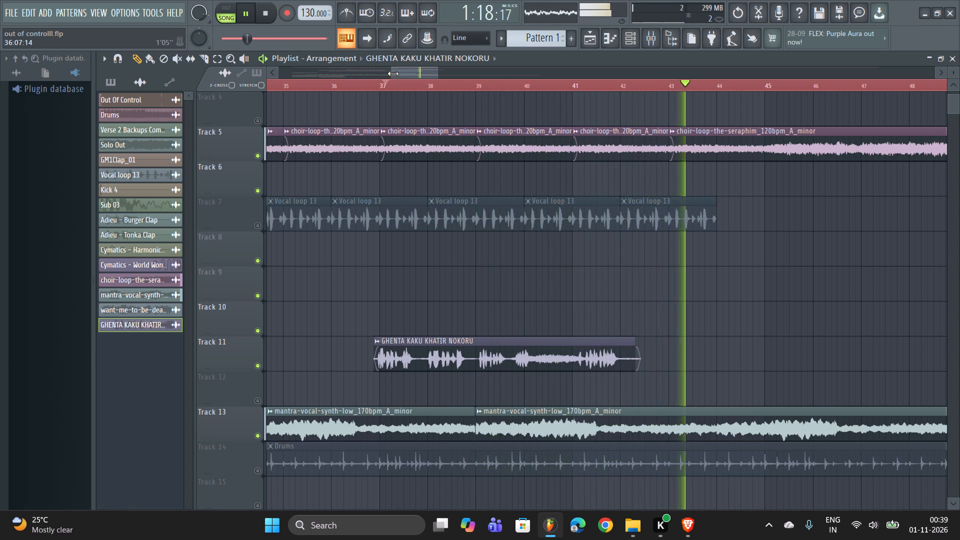
Place a copy of the short GHENTA KAKU KHATIR NOKORU clip on Track 12 at bar 42.
left_click_drag(393, 73, 174, 71)
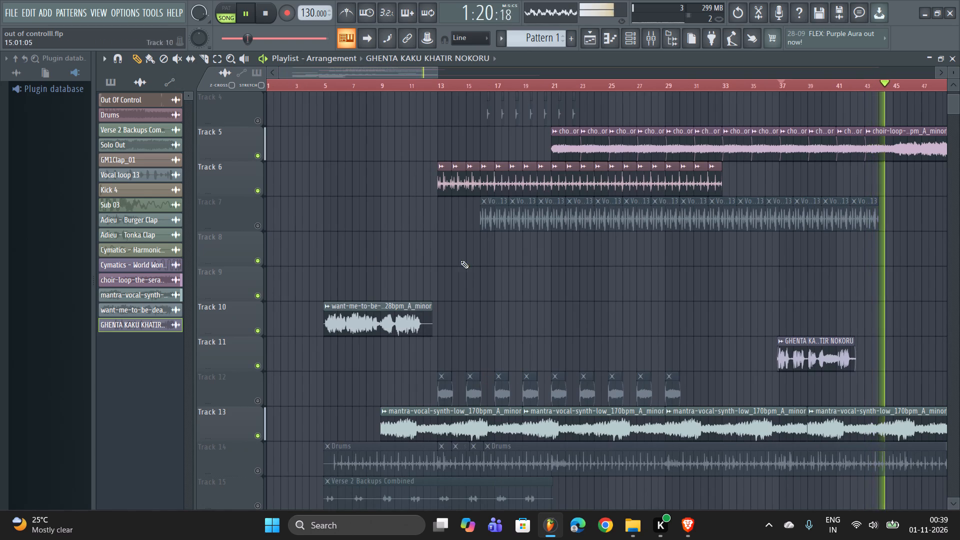
left_click(441, 87)
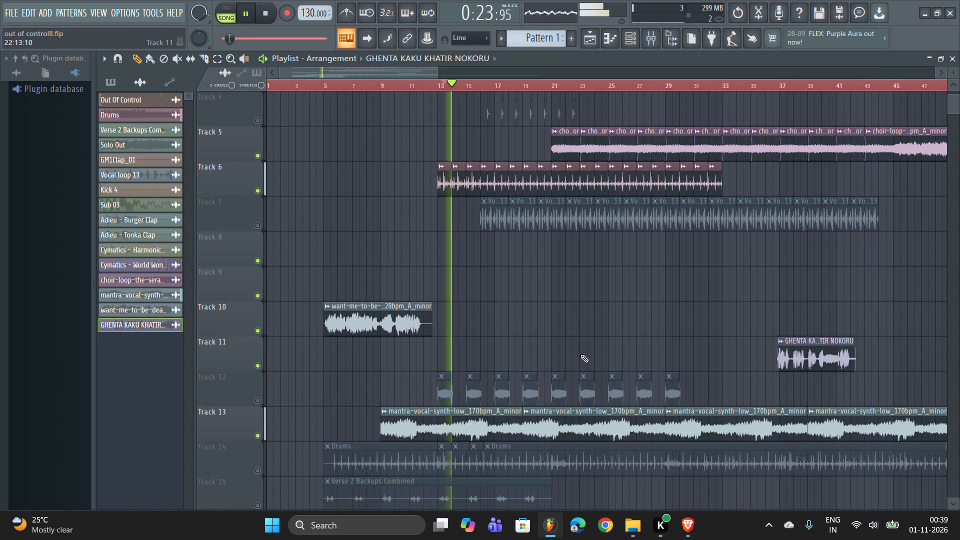
left_click(667, 390)
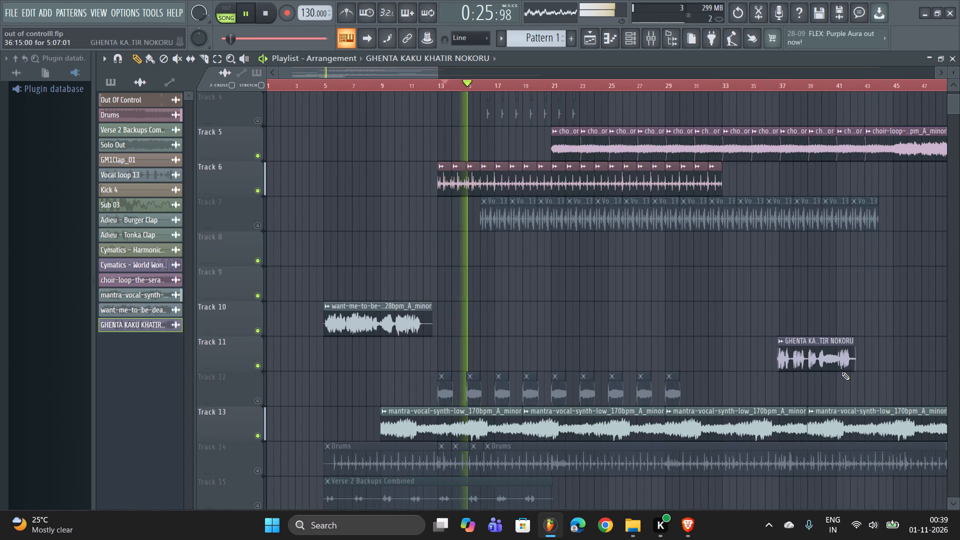
left_click(838, 384)
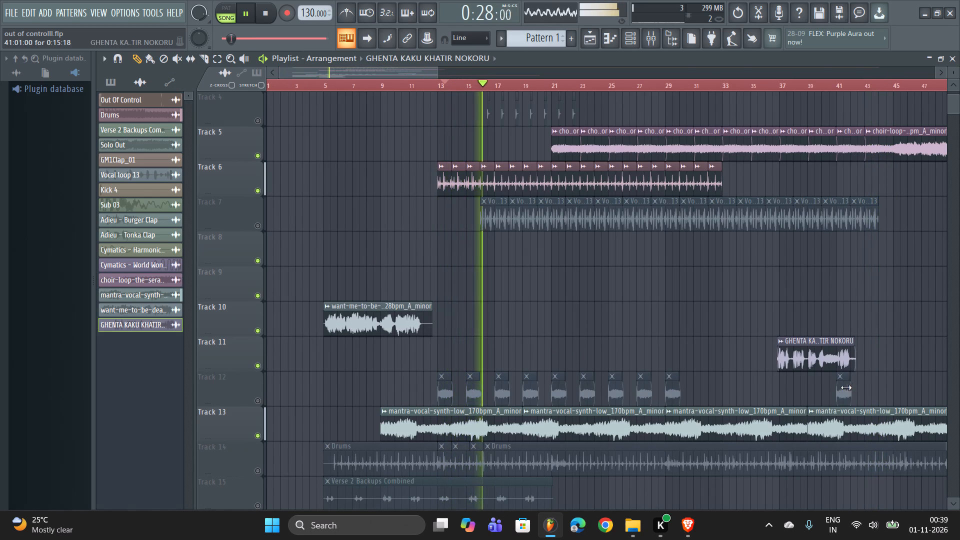
left_click_drag(840, 388, 856, 389)
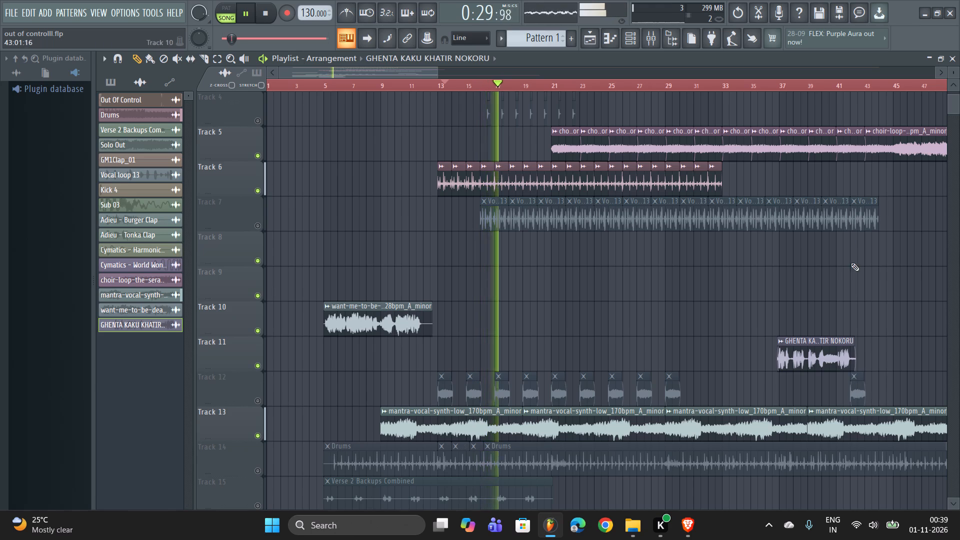
Replay the song from bar 41 and unmute Track 12.
left_click(836, 84)
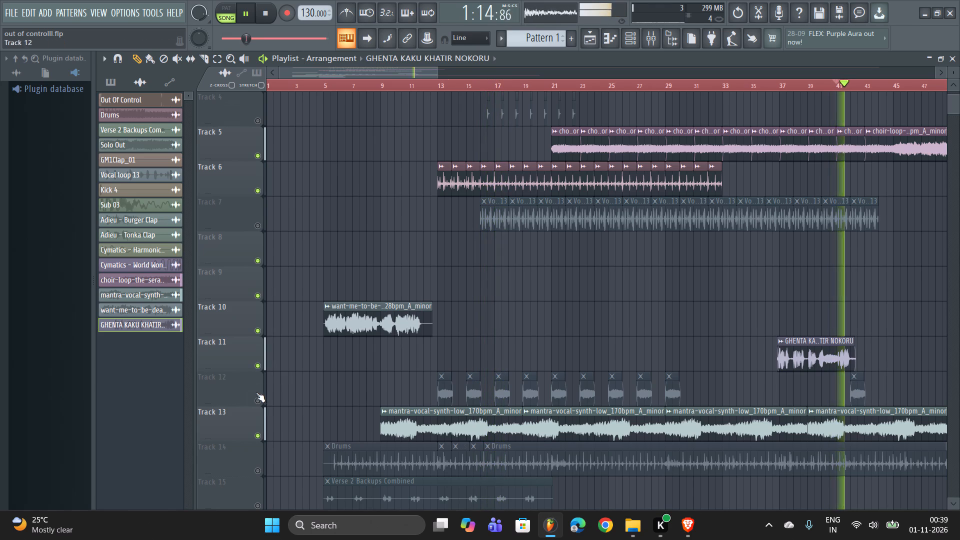
left_click(253, 396)
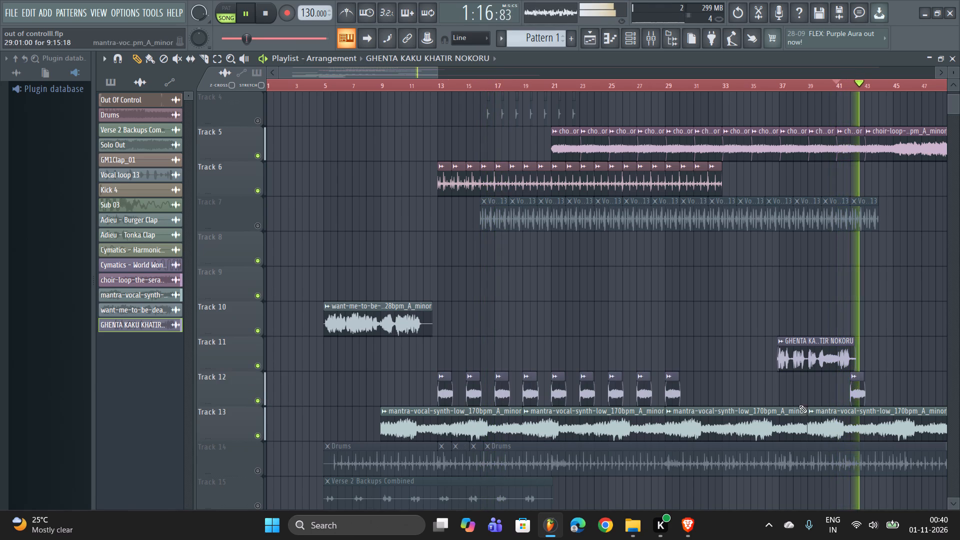
Add back-to-back copies of the short GHENTA KAKU KHATIR NOKORU clip on Track 12 at every bar from 43 to 50.
left_click(867, 392)
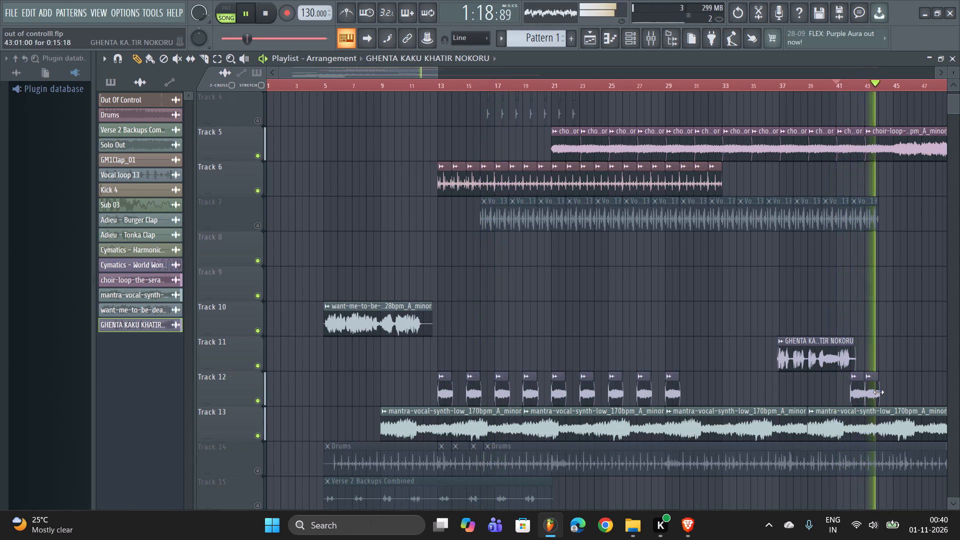
left_click(879, 392)
left_click(895, 392)
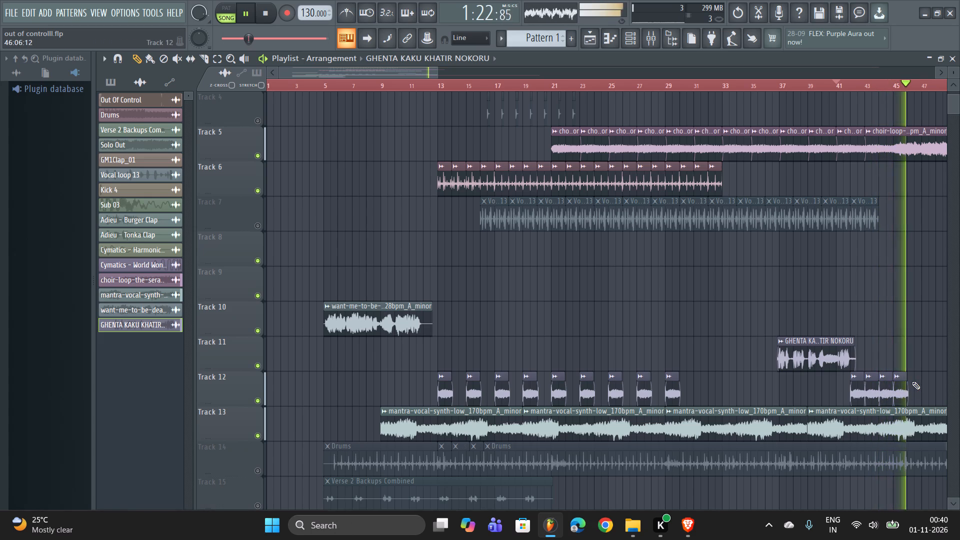
left_click(910, 381)
left_click(923, 389)
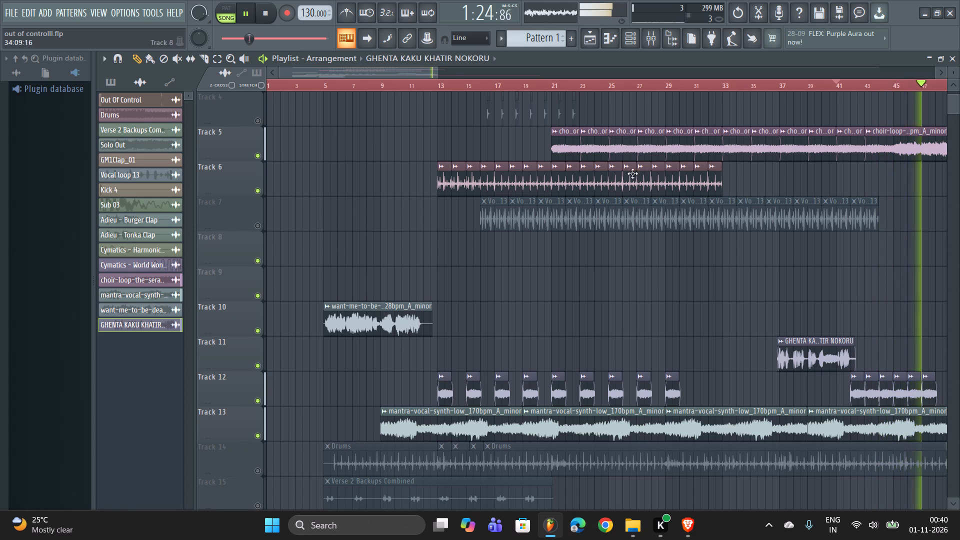
left_click_drag(436, 77, 532, 93)
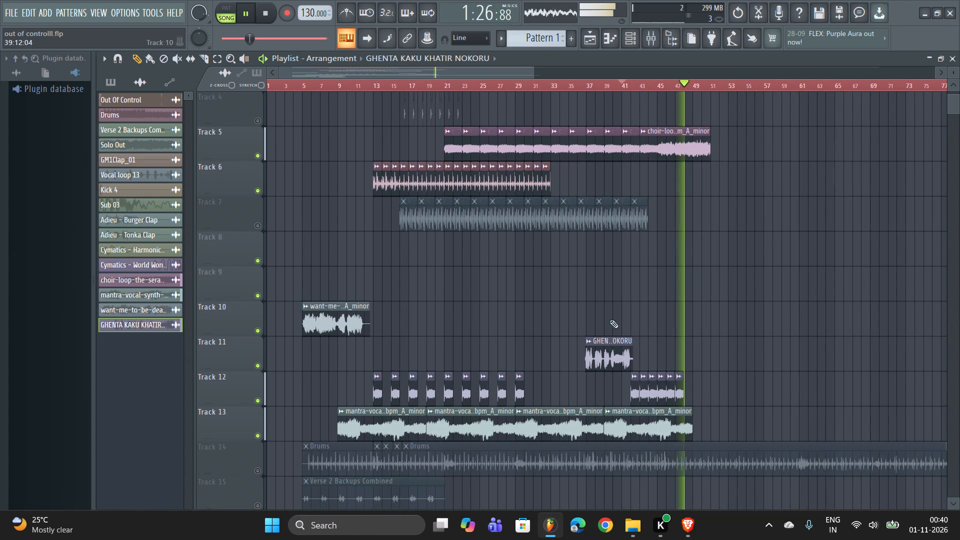
double_click(684, 385)
key("space")
key("space")
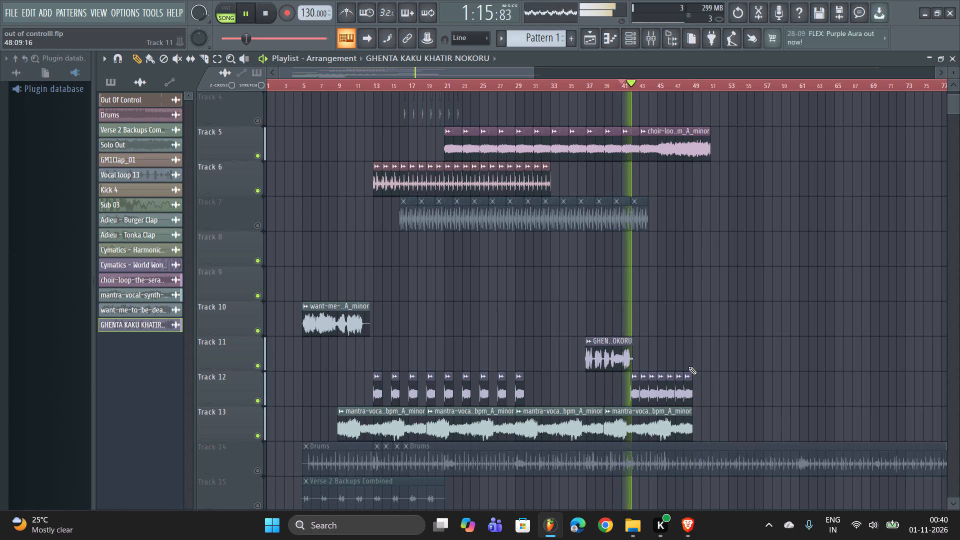
left_click(696, 389)
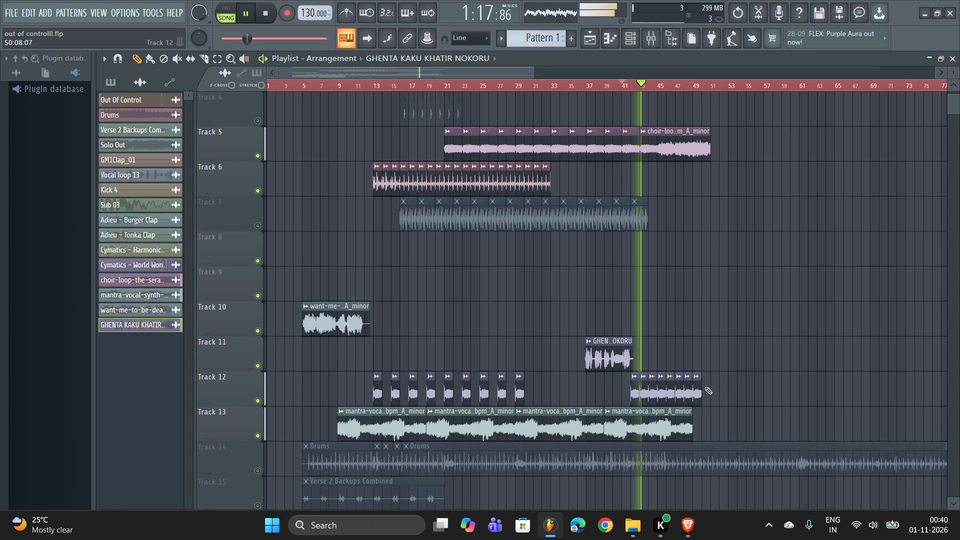
left_click(708, 390)
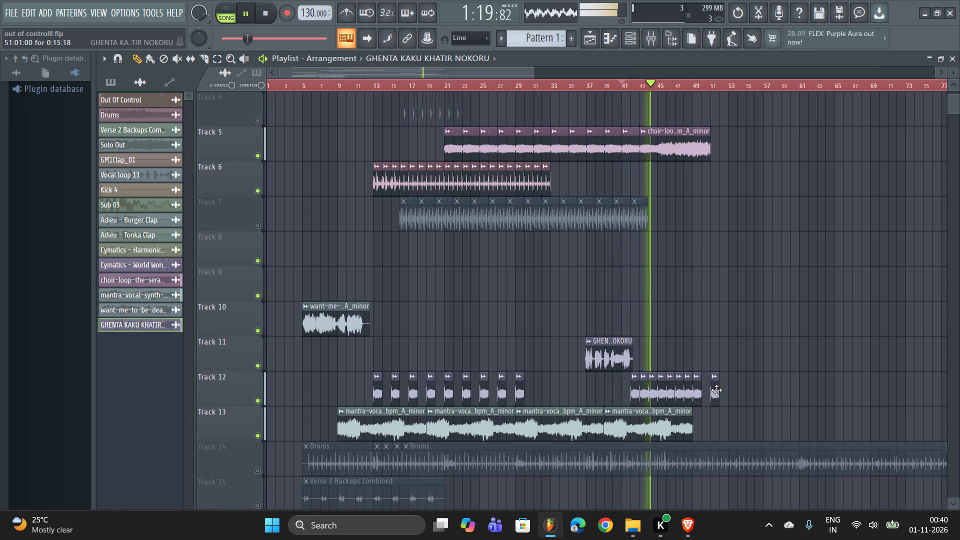
left_click_drag(715, 388, 706, 390)
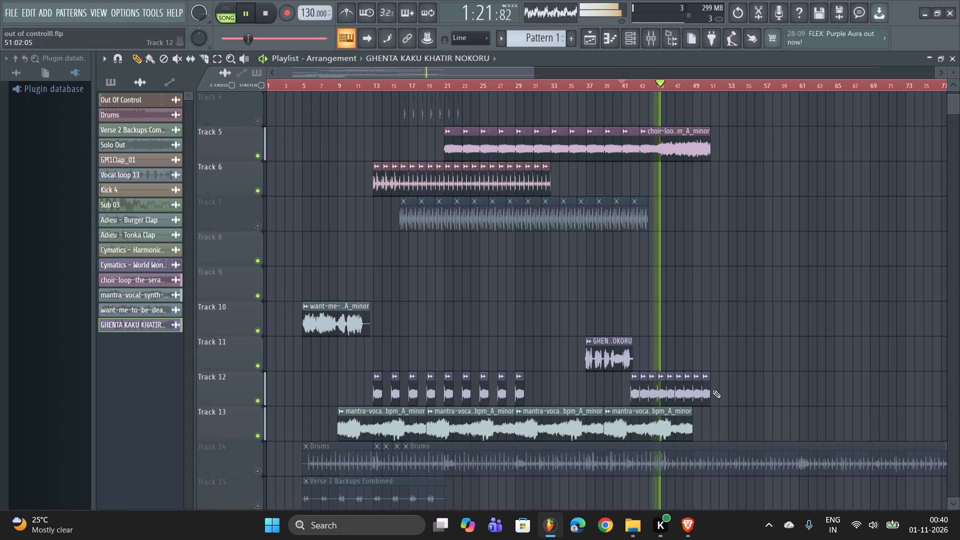
Save the project and replay the song from bar 41 over the new Track 12 clips.
right_click(704, 296)
key("ctrl+s")
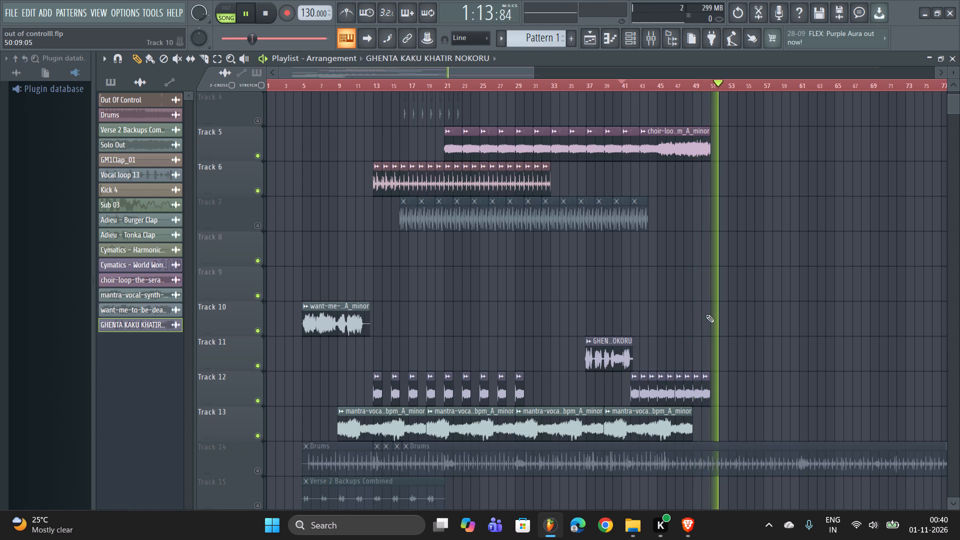
key("space")
key("space")
key("ctrl+s")
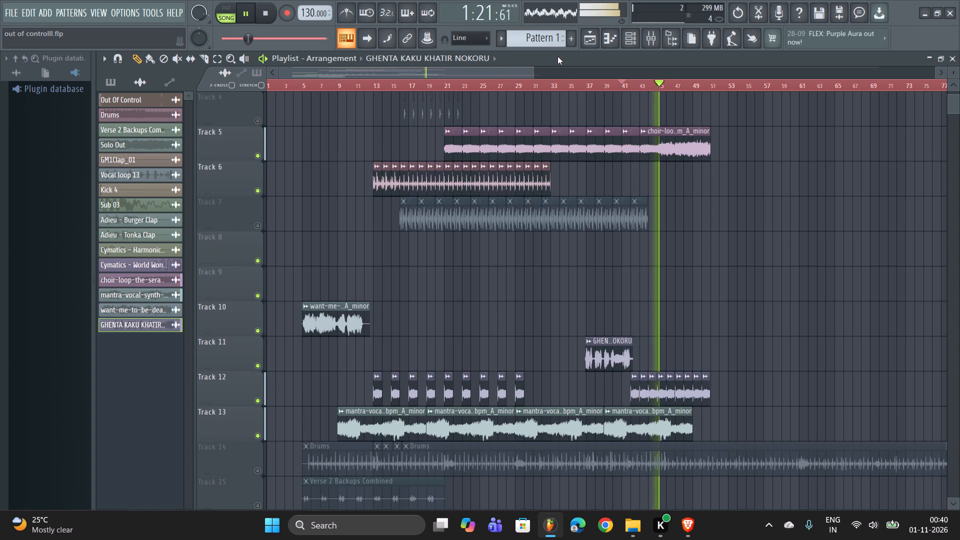
Replay the song from about bar 35 through the dialogue and repeated vocal section, and save the project.
left_click(556, 77)
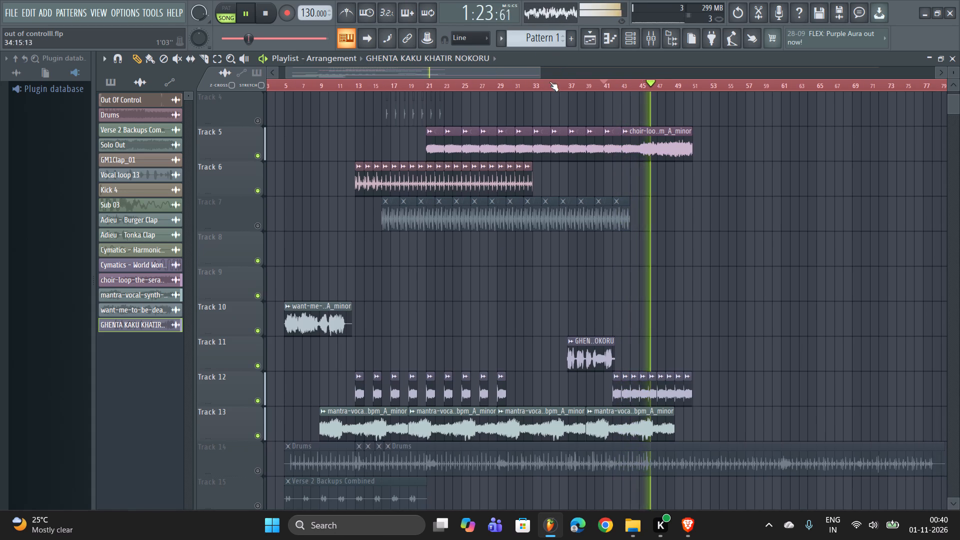
left_click(550, 83)
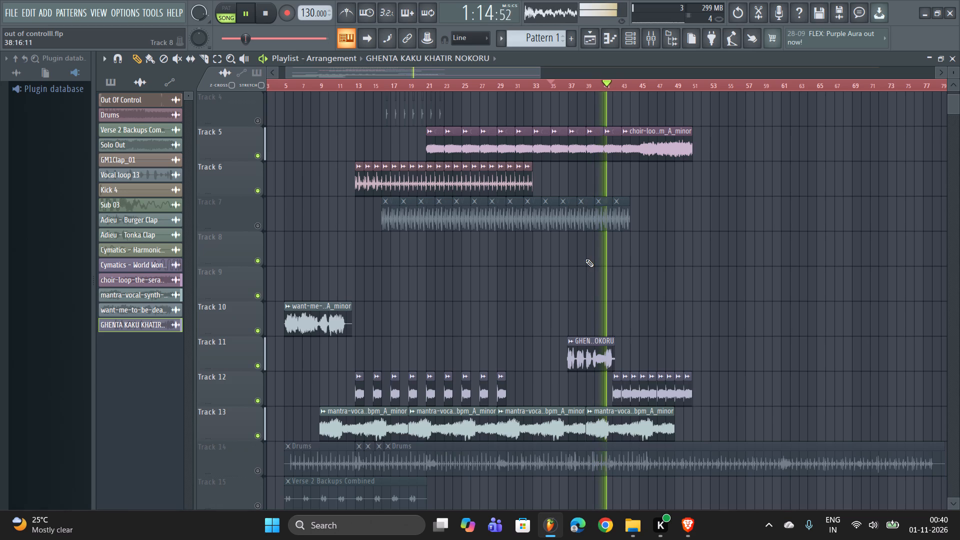
key("ctrl+s")
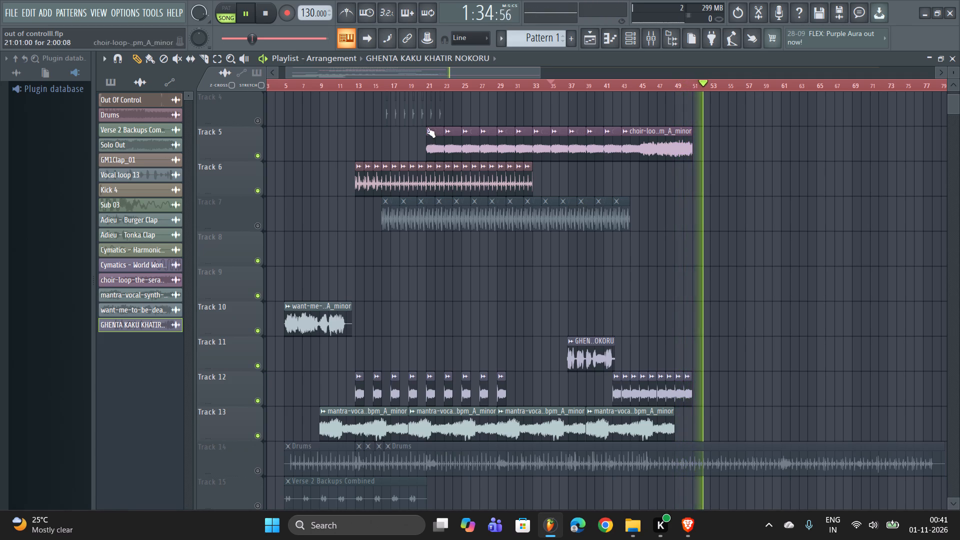
Play the song from bar 17 to review the arrangement, save the project and stop playback.
left_click(387, 86)
scroll(411, 107, "up", 2)
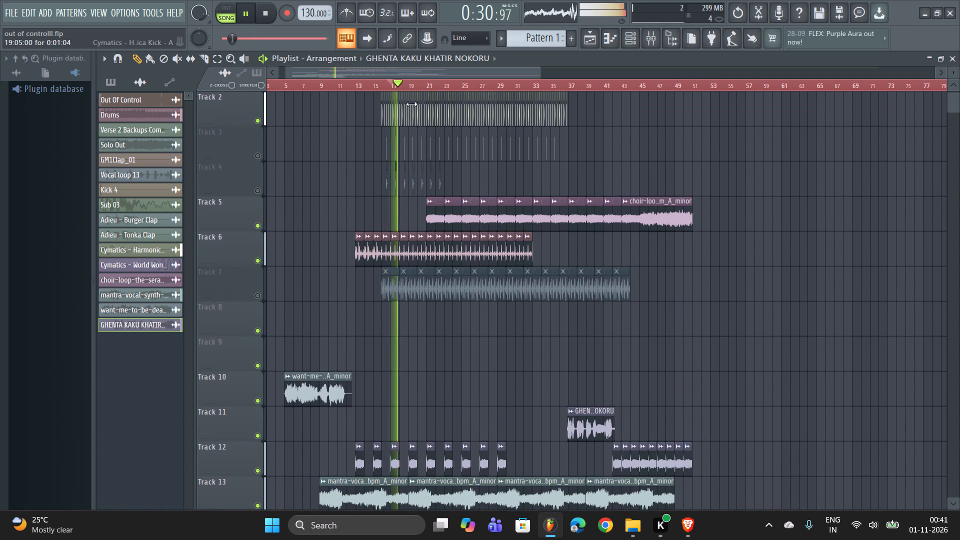
right_click_drag(444, 381, 447, 375)
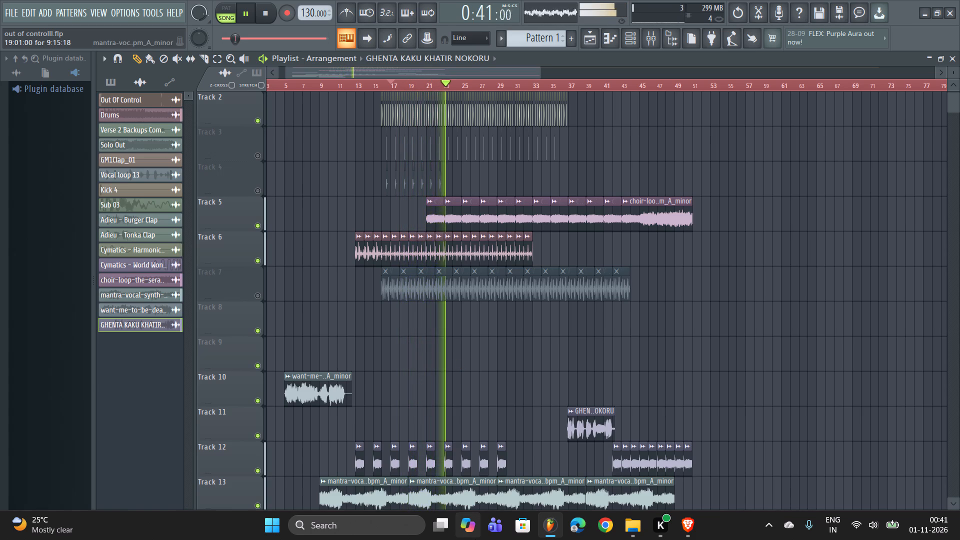
key("ctrl+s")
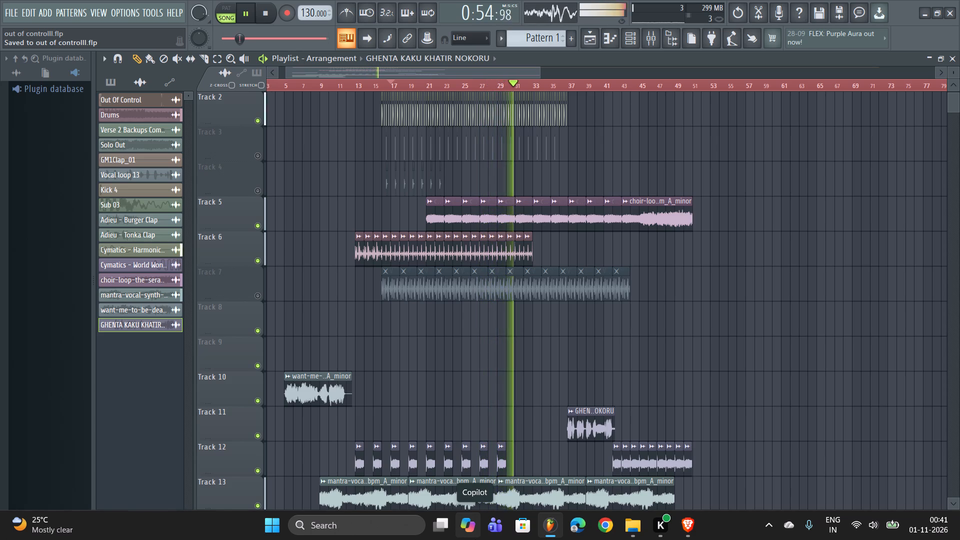
key("space")
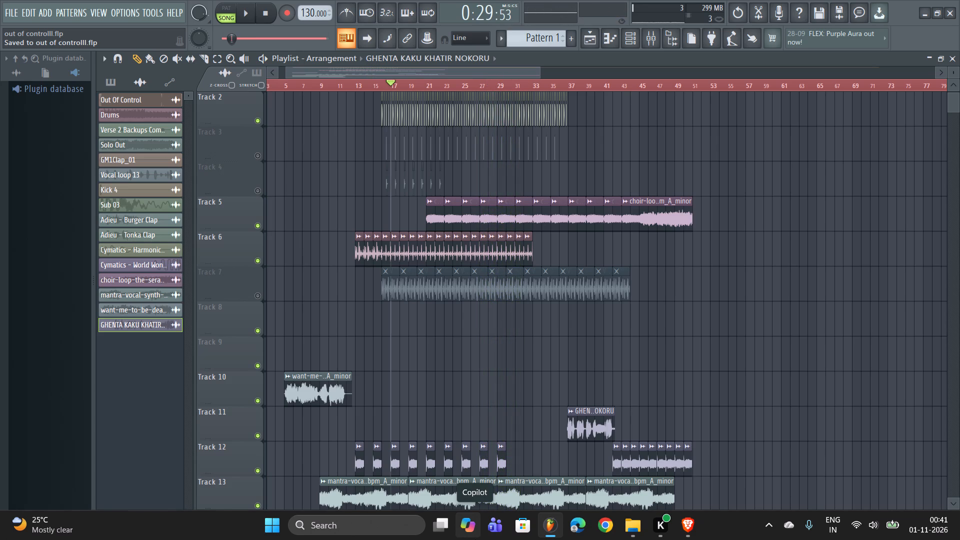